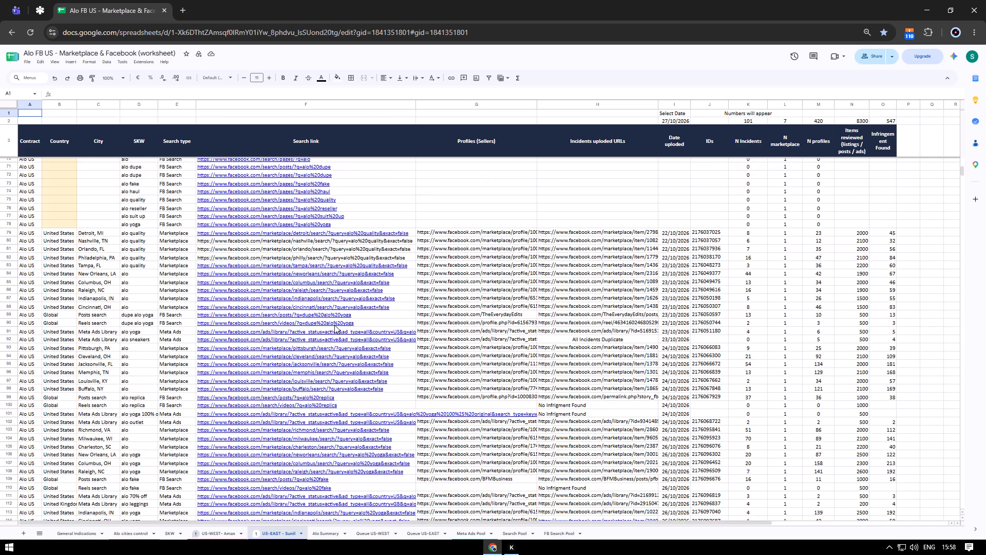
Open the alo dupe posts search link from row 71 to check the Facebook page, and close it again.
scroll(334, 325, "up", 1)
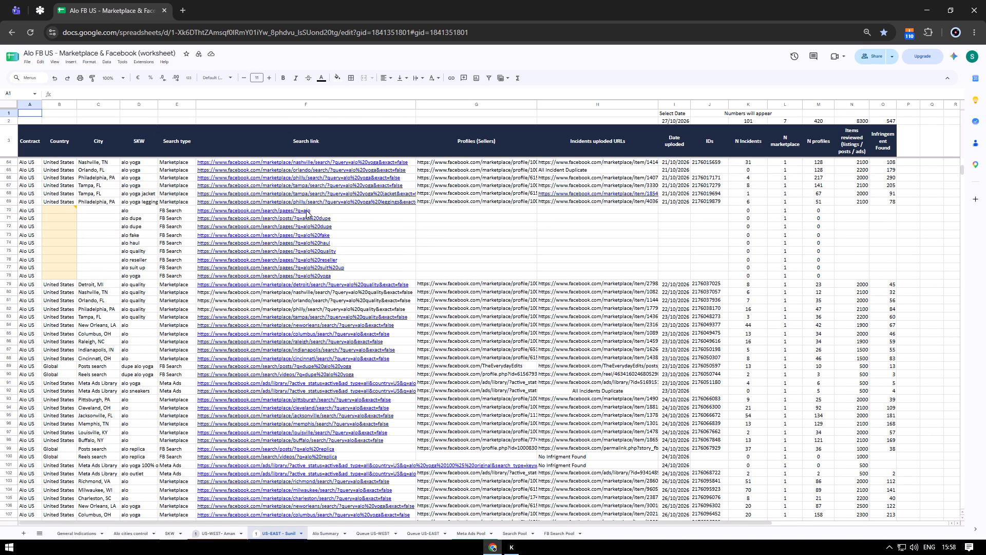
left_click(306, 210)
left_click(375, 219)
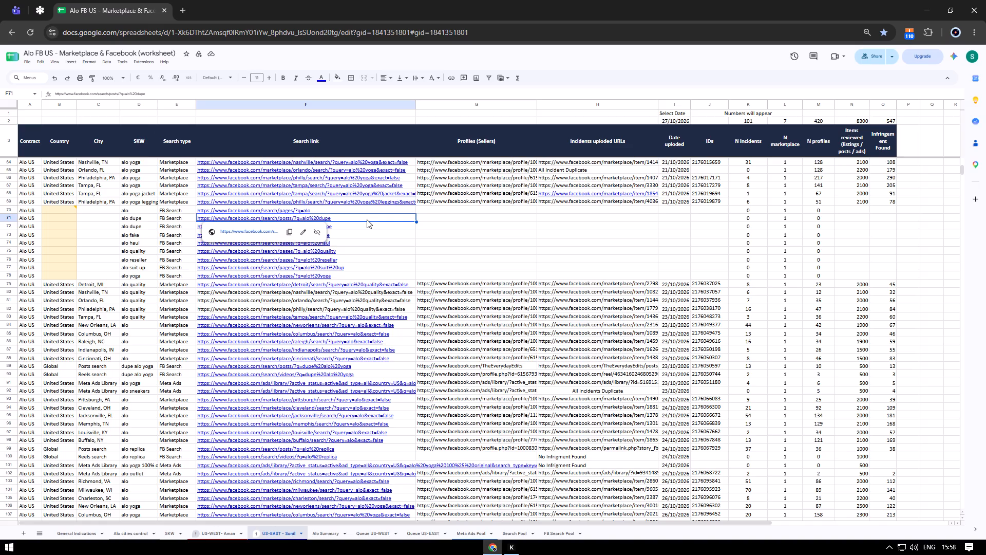
key("alt+Return")
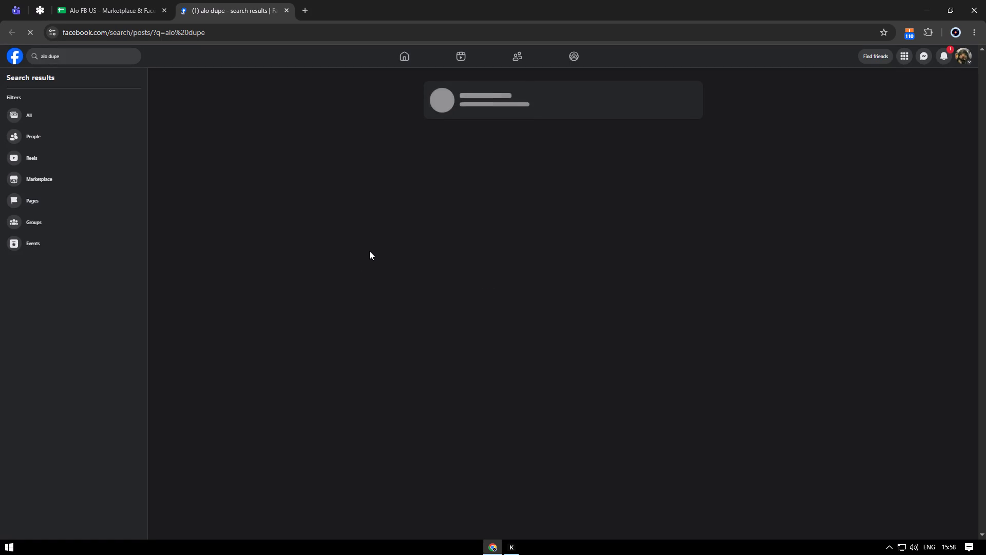
middle_click(250, 0)
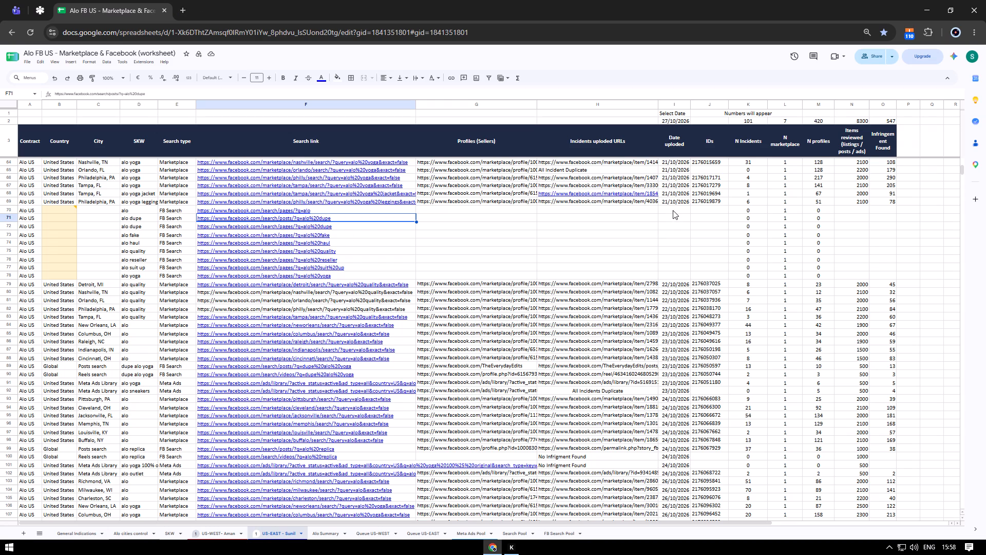
Set the Select Date cell at the top of the US-EAST sheet to 28/10/2026.
double_click(676, 124)
double_click(676, 120)
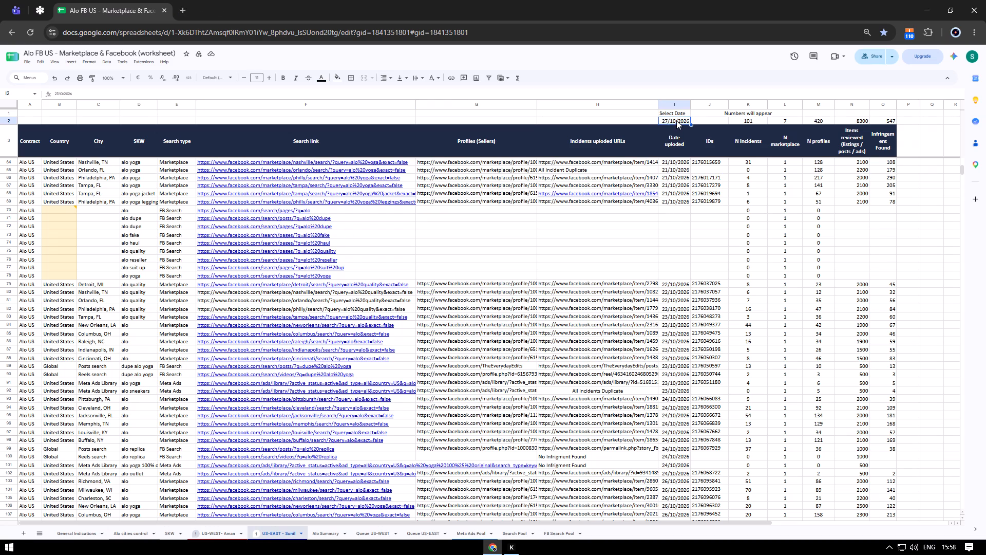
left_click(672, 200)
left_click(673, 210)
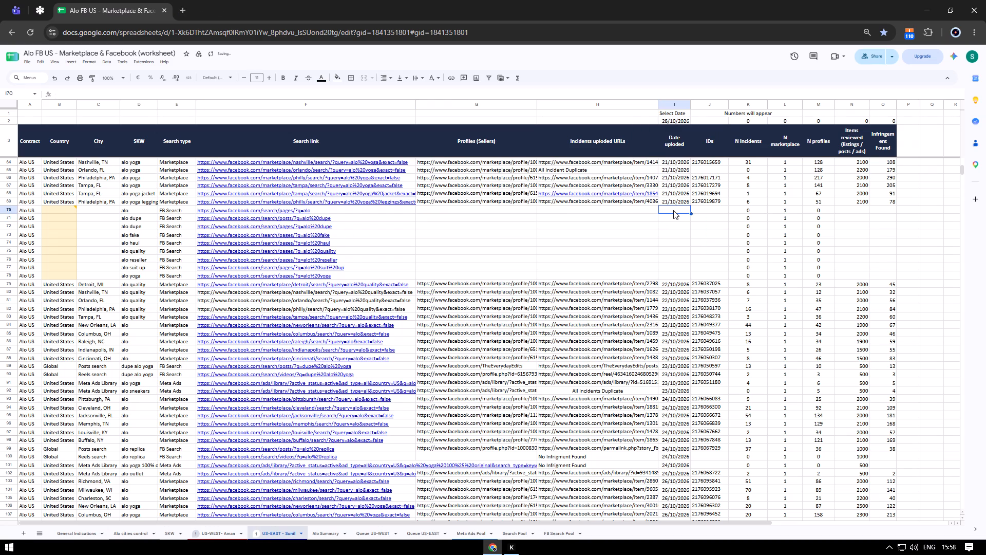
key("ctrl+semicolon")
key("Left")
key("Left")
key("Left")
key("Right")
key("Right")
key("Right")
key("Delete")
Enter 28/10/2026 as the Date uploaded for the alo dupe posts search in row 71.
key("Down")
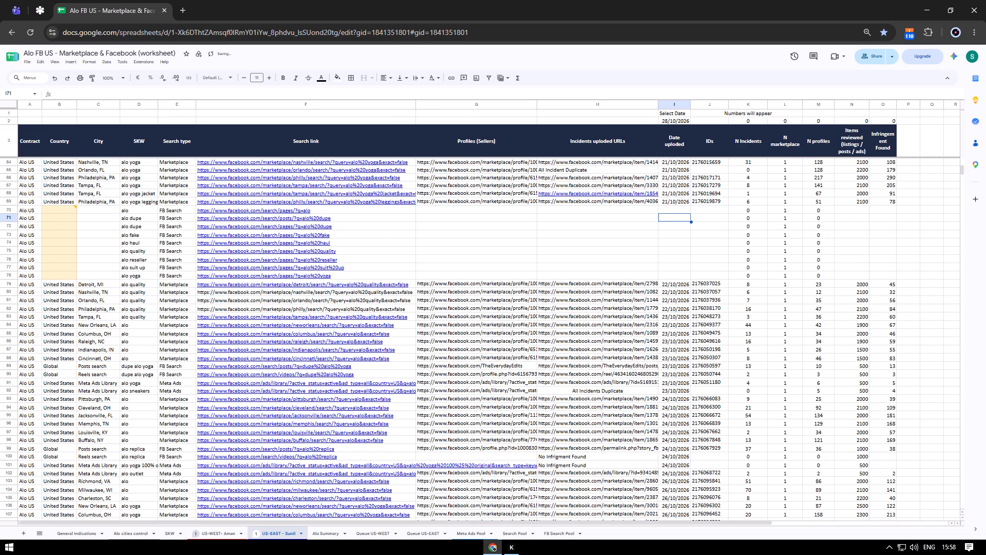
key("ctrl+semicolon")
Copy the alo dupe posts search link from row 71.
key("Left")
key("Left")
key("Left")
key("Left")
key("Right")
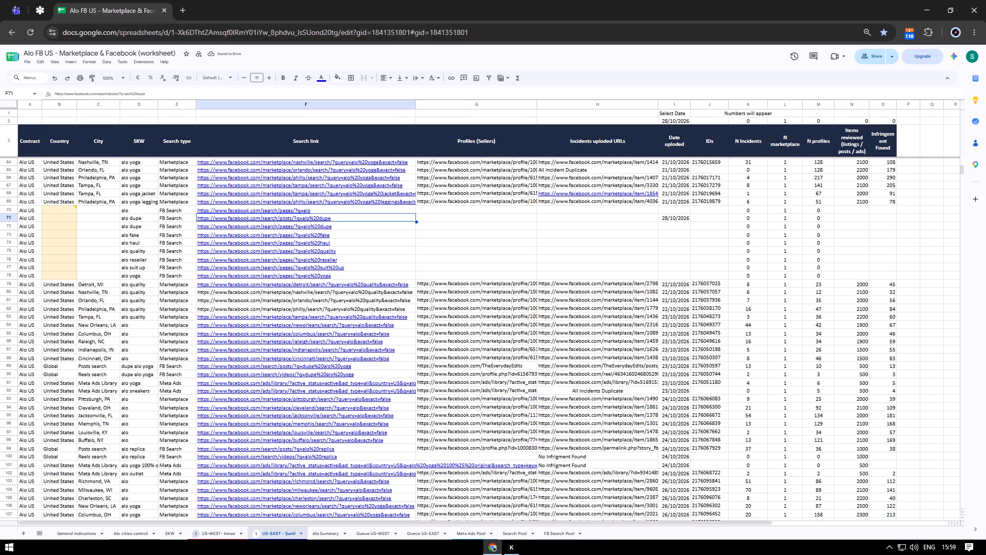
key("ctrl+c")
key("ctrl+c")
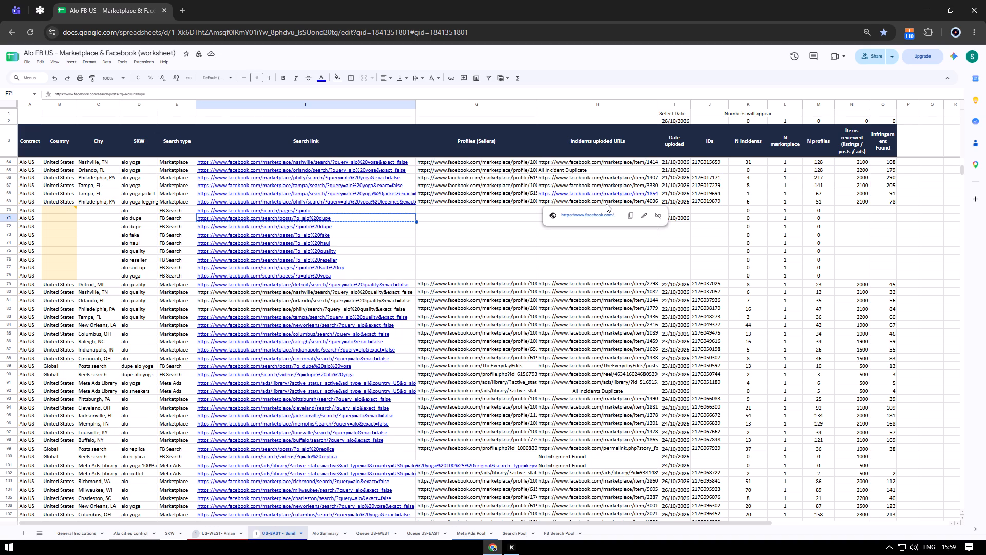
key("ctrl+c")
key("ctrl+c")
Open the Facebook Tool runner for Alo Yoga and replace its URL list with the copied alo dupe posts search link.
key("ctrl+d")
key("shift+Tab")
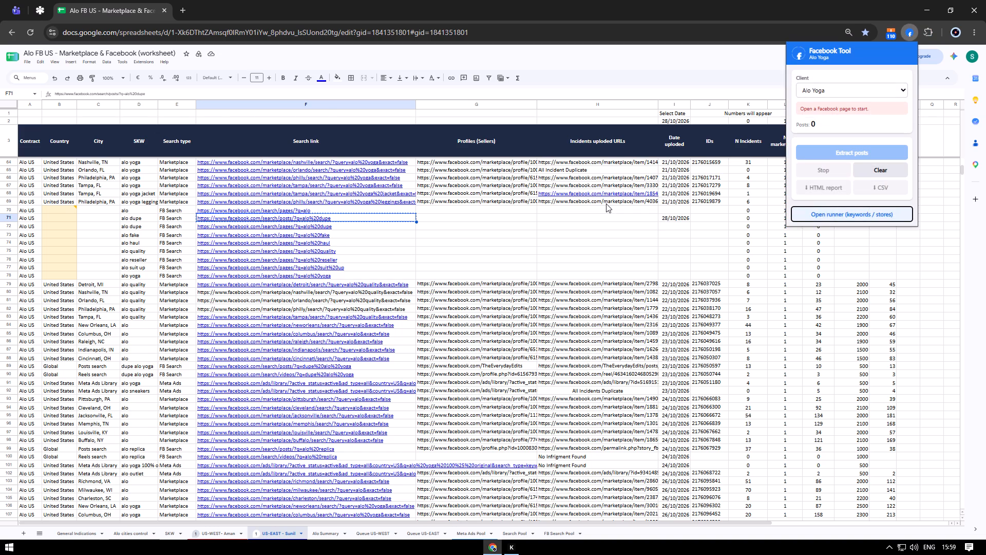
key("Return")
key("Tab")
key("Tab")
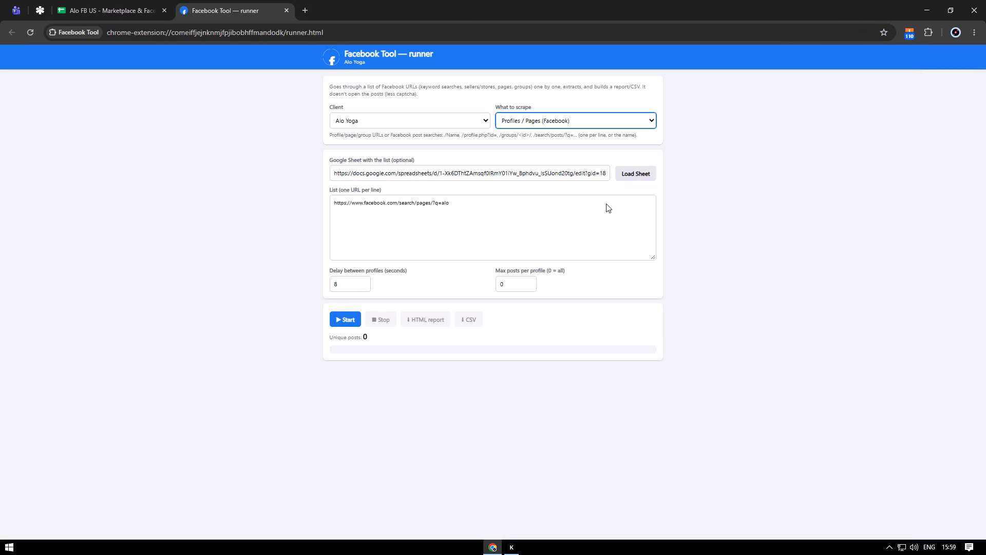
key("Tab")
key("Tab")
key("Tab")
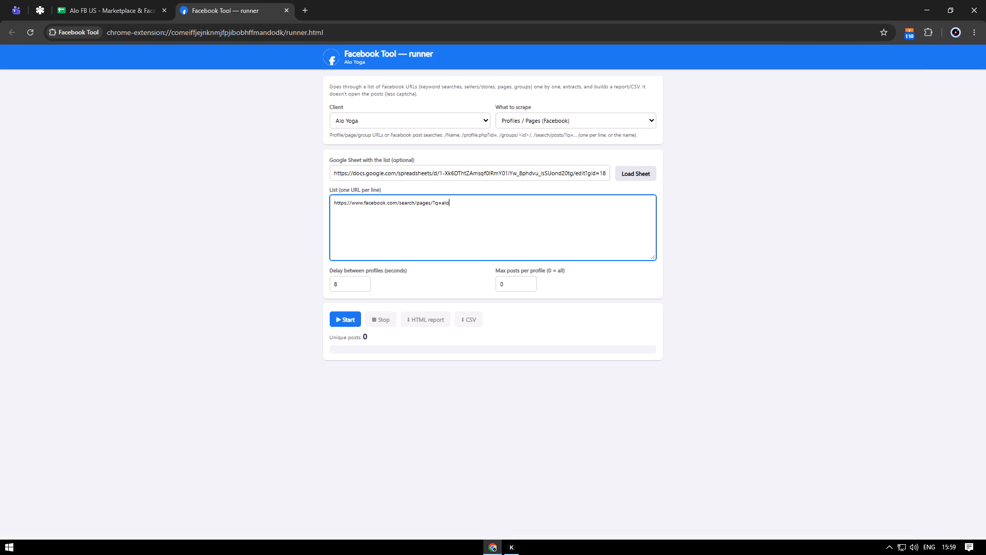
key("ctrl+a")
key("ctrl+v")
Set the max posts per profile to 500 and start the extraction run.
key("Tab")
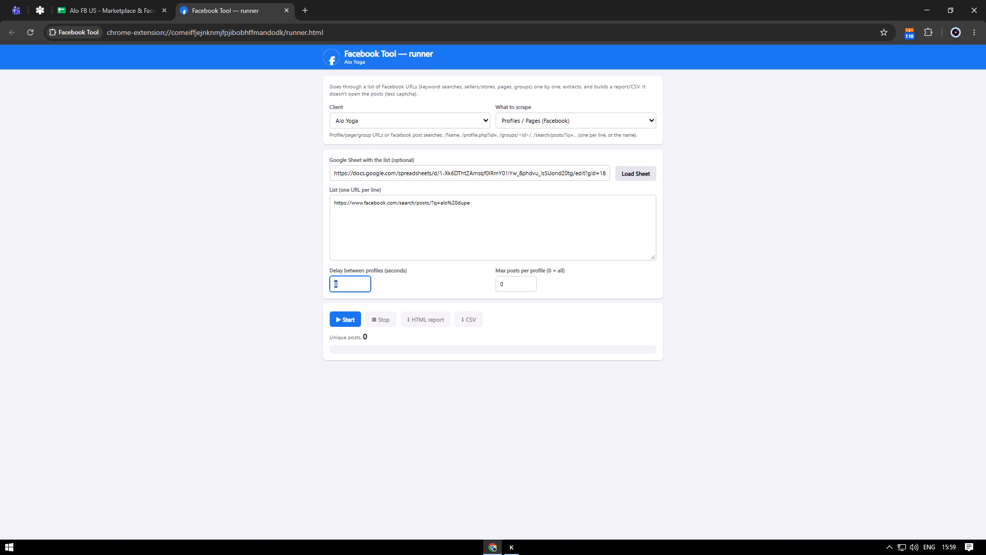
key("Tab")
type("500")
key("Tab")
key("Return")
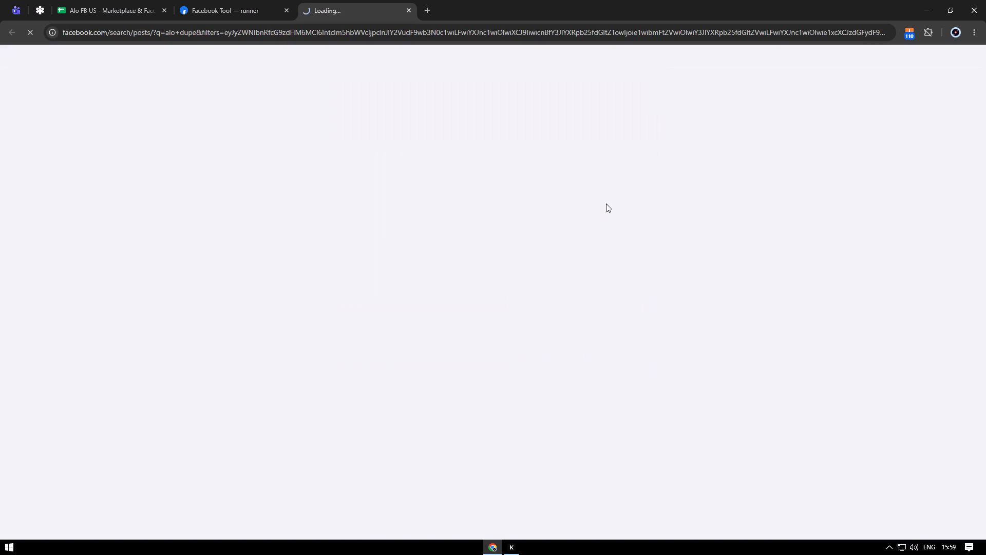
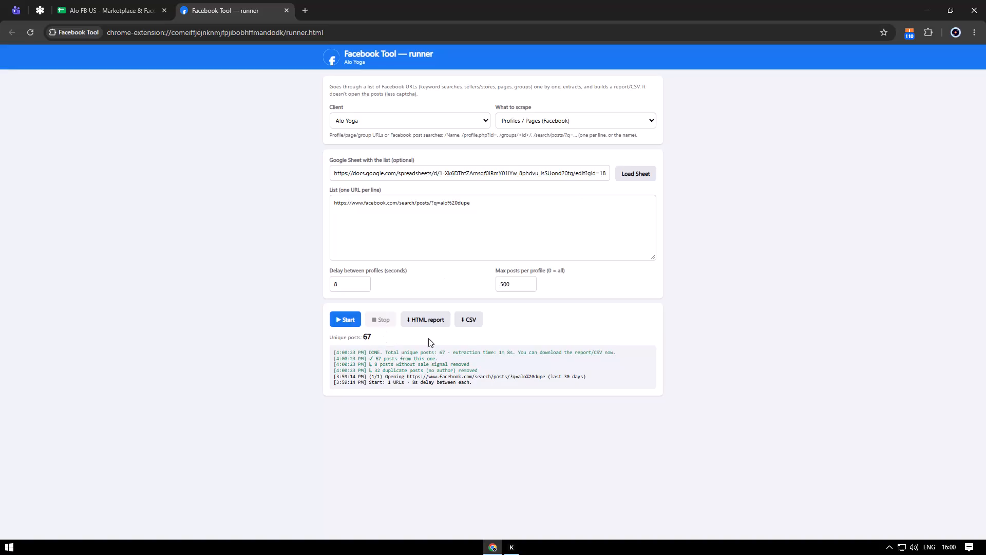
Download the extracted alo dupe posts as a CSV file.
left_click(468, 311)
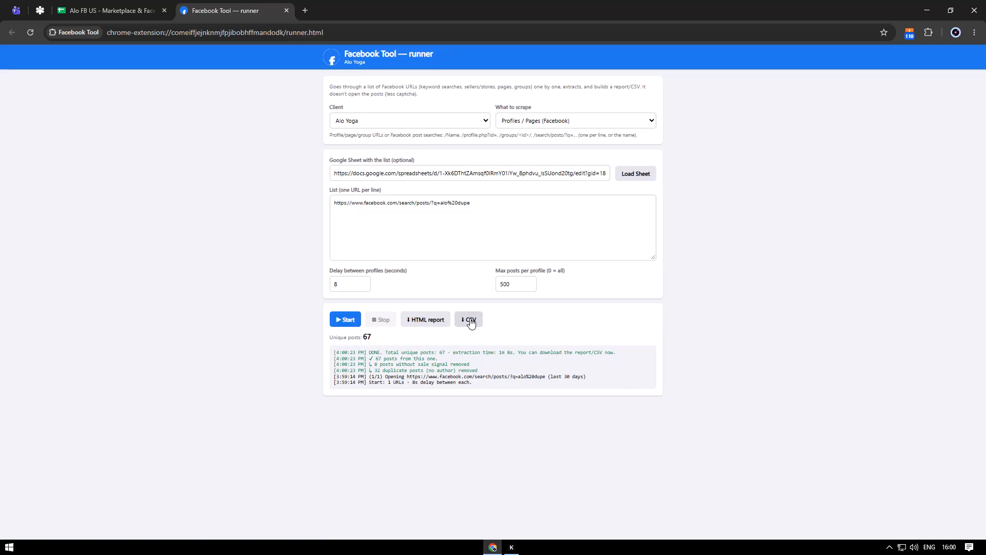
left_click(470, 318)
Open the Downloads folder in File Explorer and delete all the files grouped under Yesterday.
key("super+e")
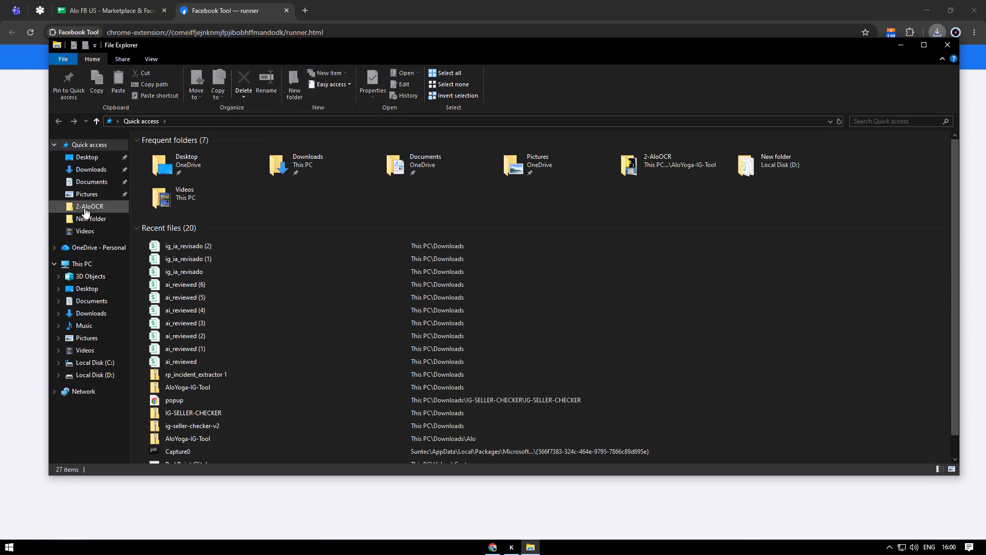
left_click(103, 175)
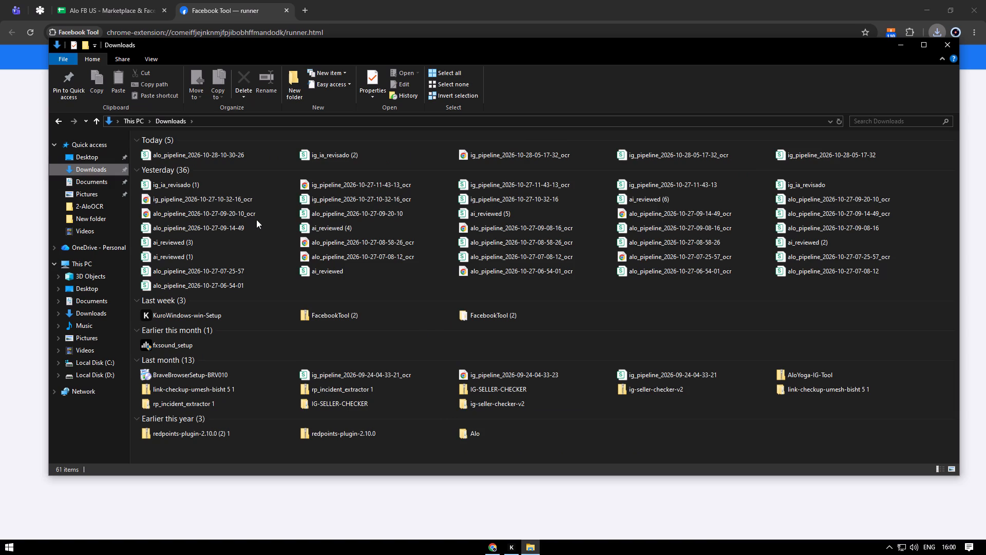
left_click_drag(135, 181, 431, 213)
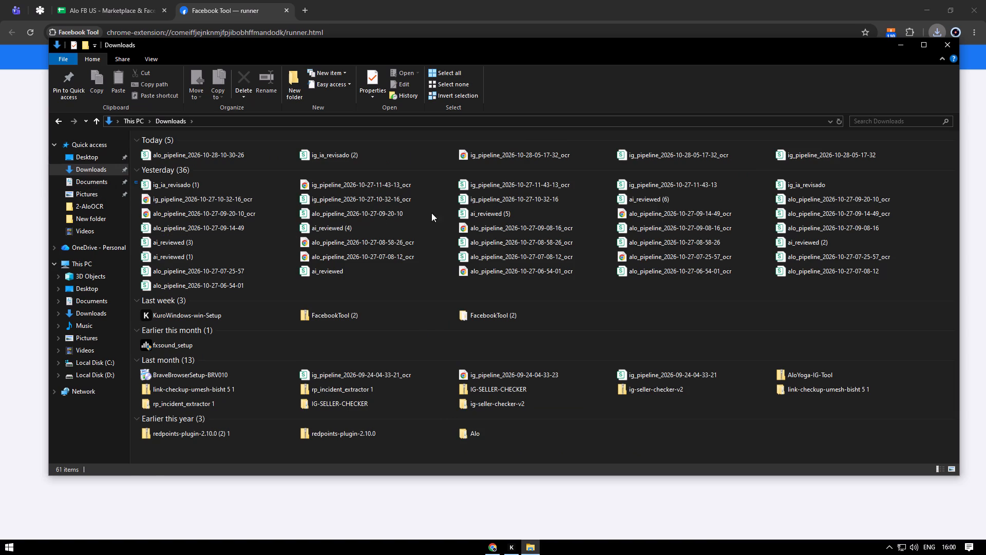
left_click_drag(431, 213, 865, 275)
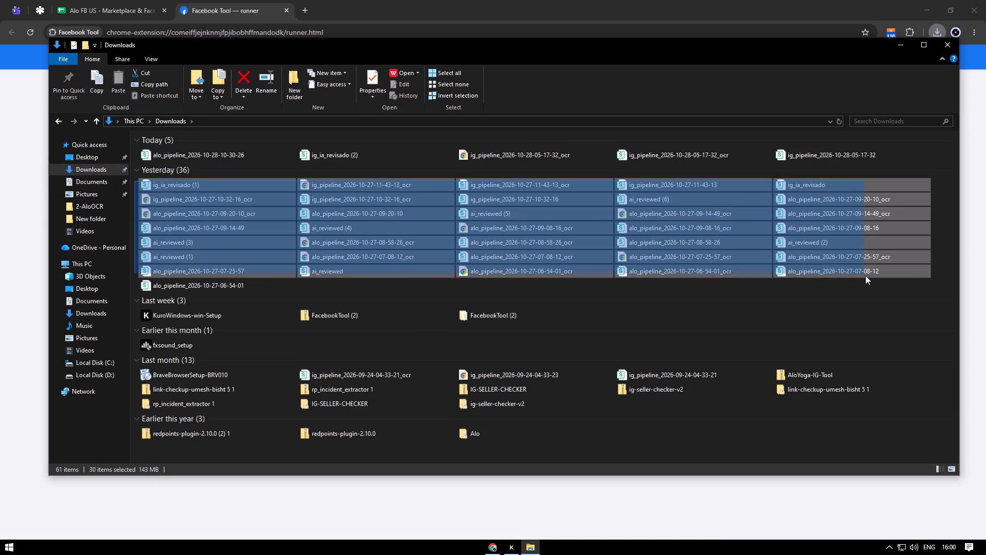
left_click_drag(865, 275, 873, 288)
key("Delete")
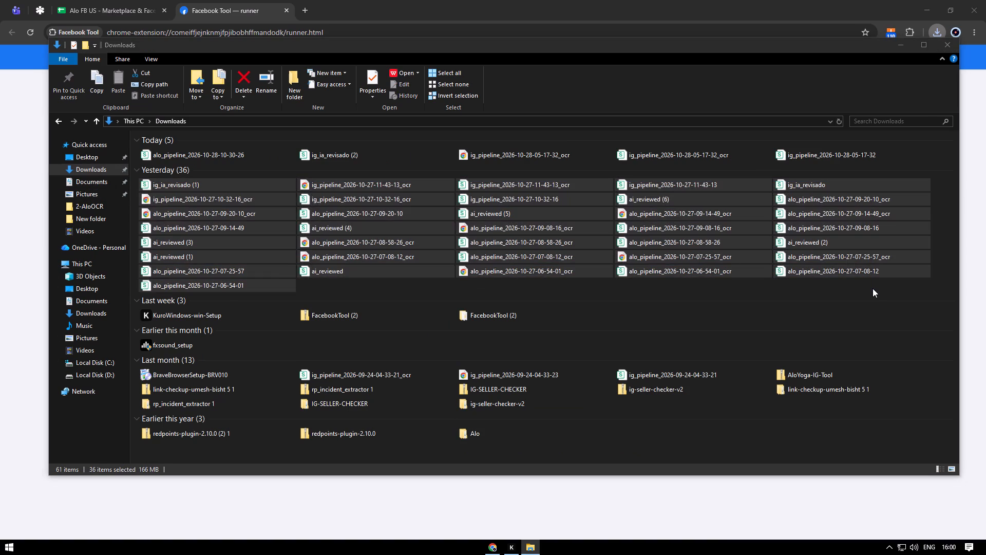
Run the FB-OCR application from the 2-OCR folder inside FacebookTool (2) and switch back to its console window.
double_click(504, 182)
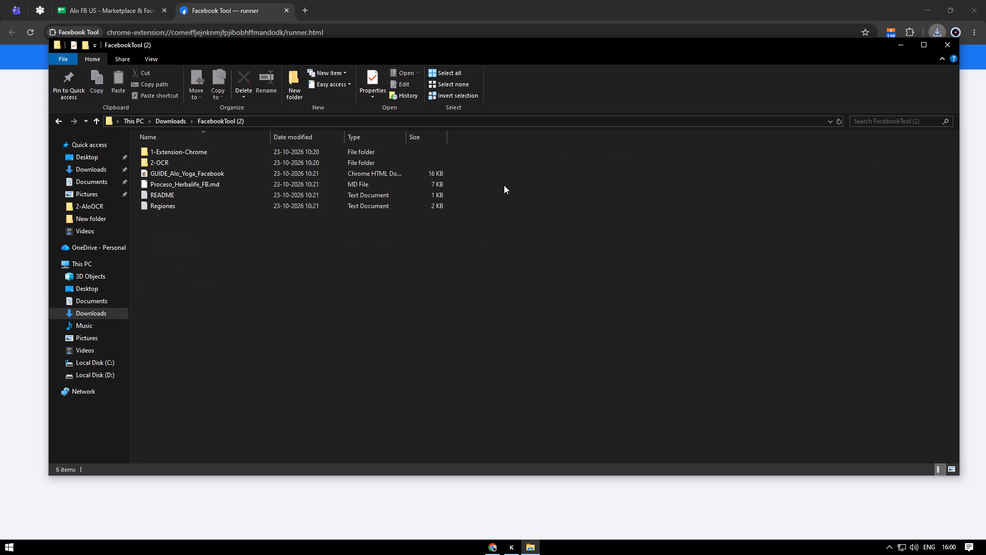
double_click(405, 158)
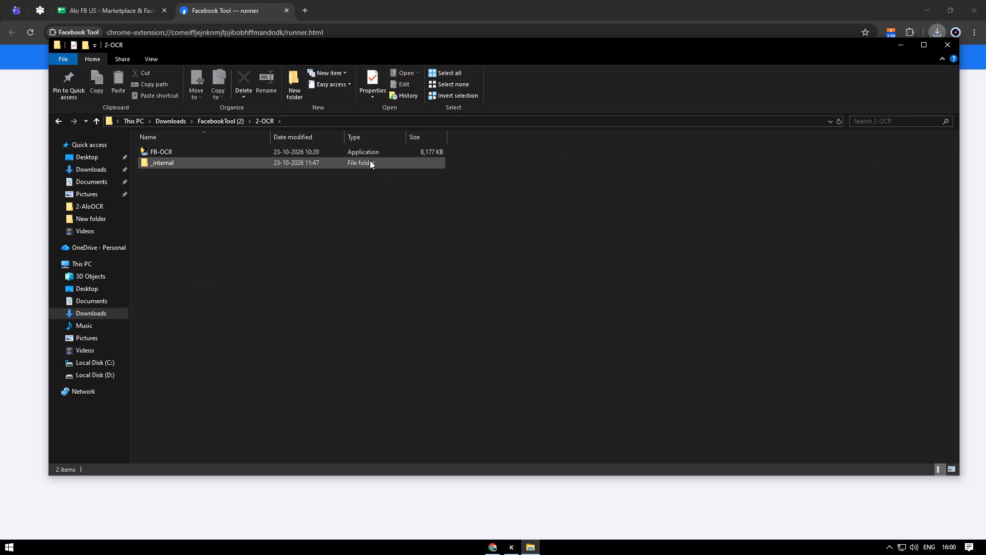
double_click(365, 152)
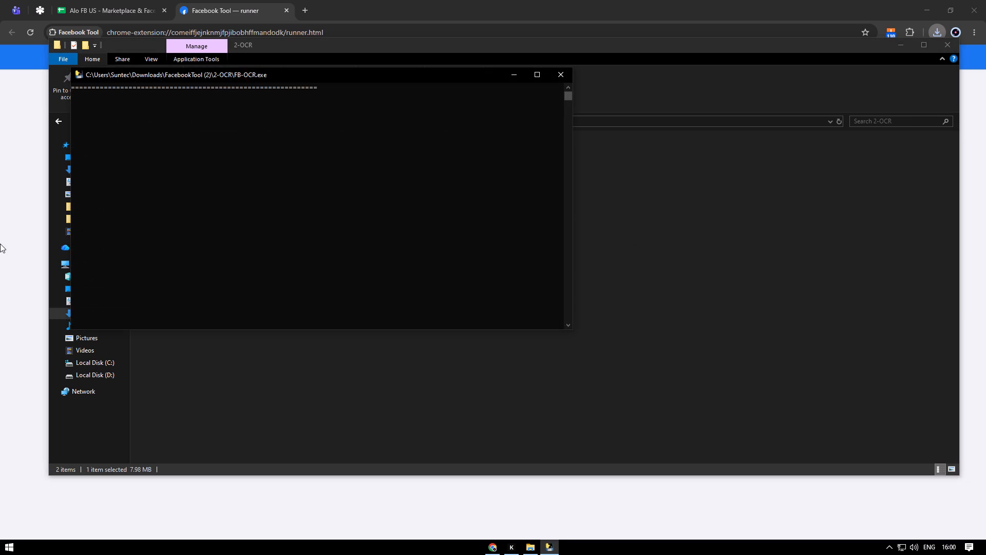
left_click(16, 288)
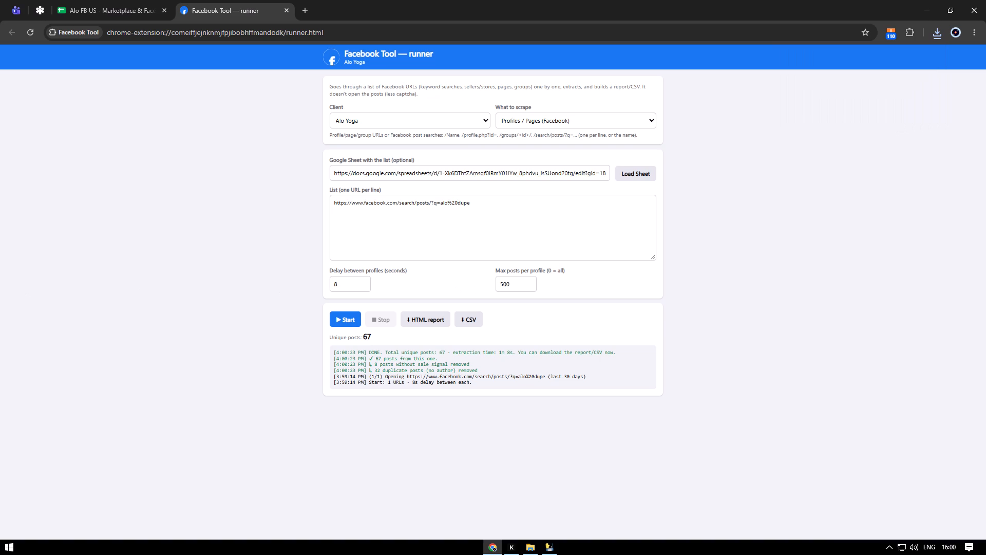
key("alt+Tab")
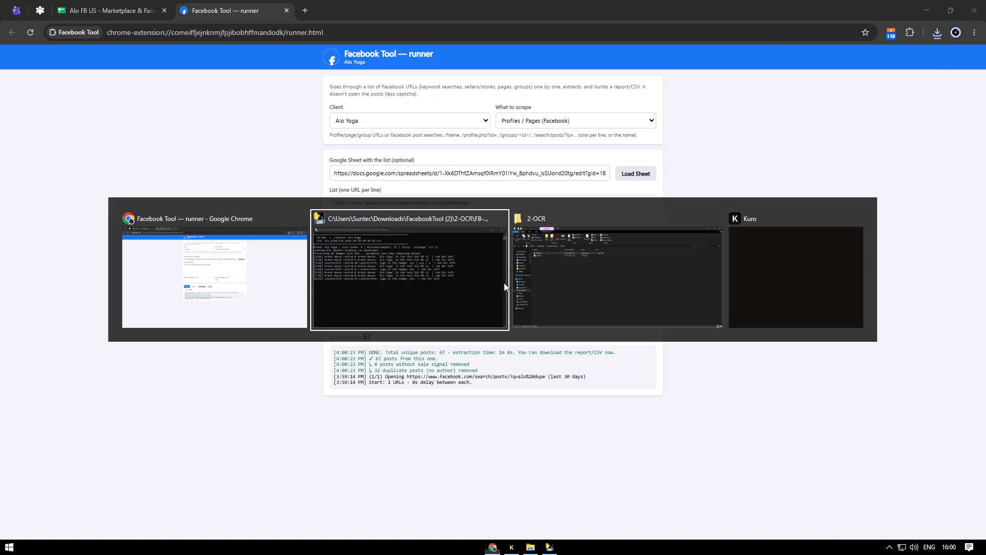
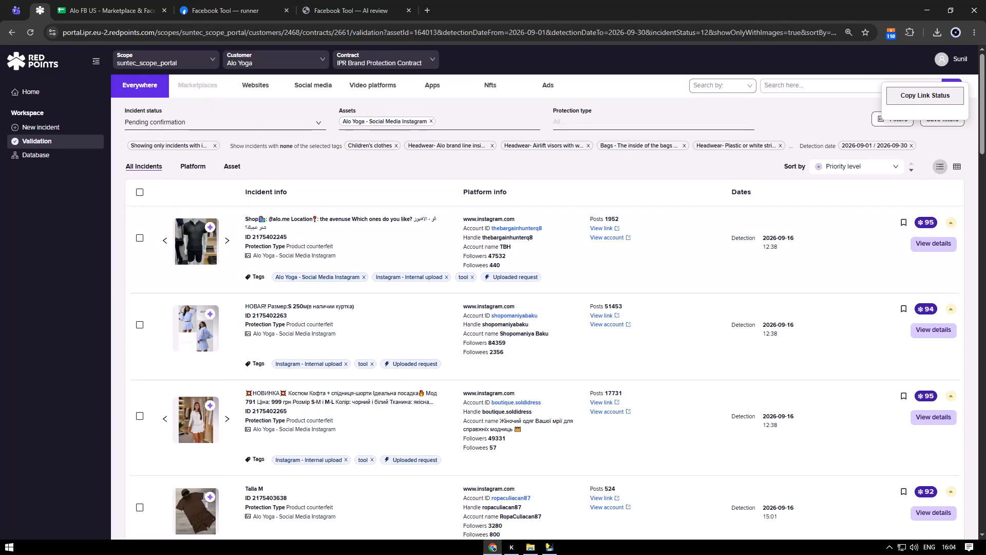
Calculate 110-50 in a new tab, and set the Simple Counter Button's total to 60 in its options.
left_click(183, 61)
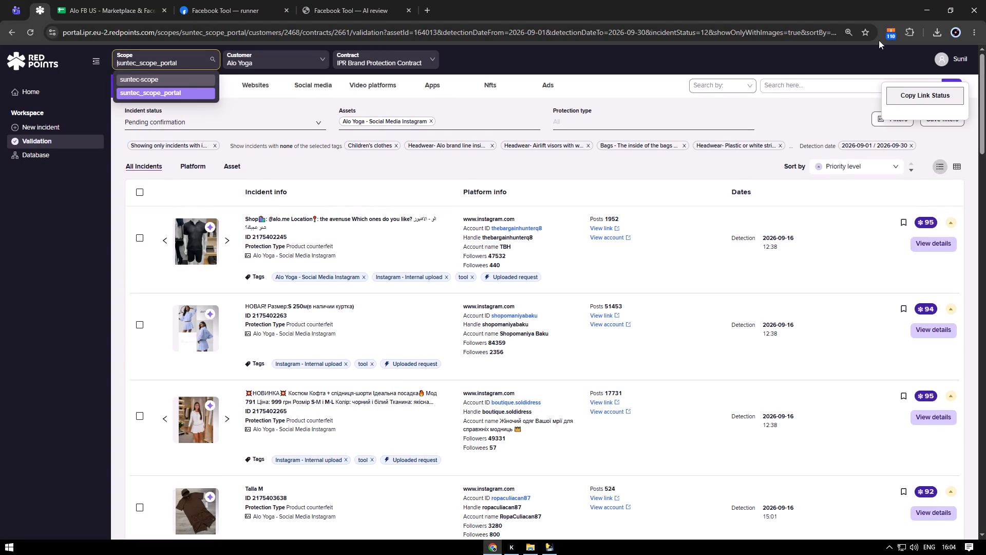
left_click(426, 1)
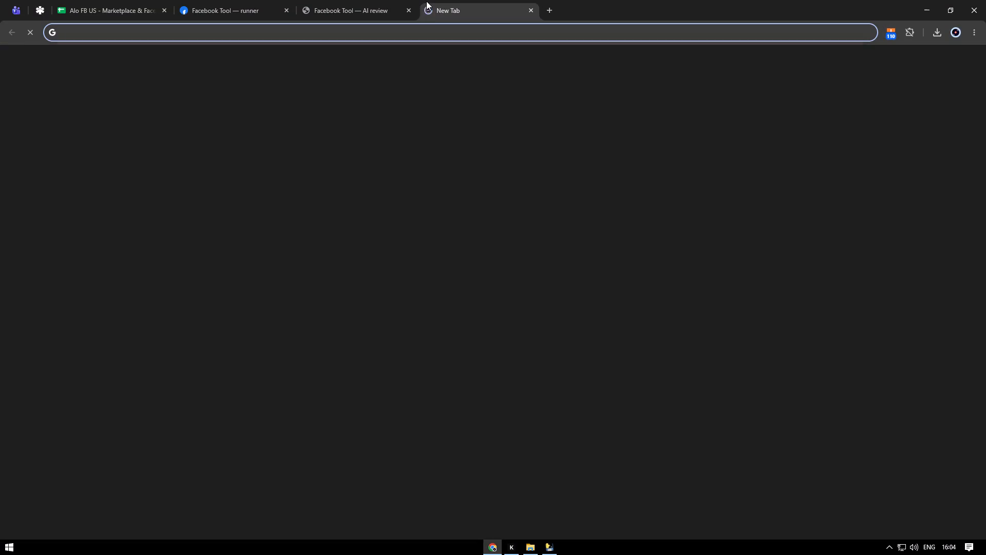
type("11")
type("0-50")
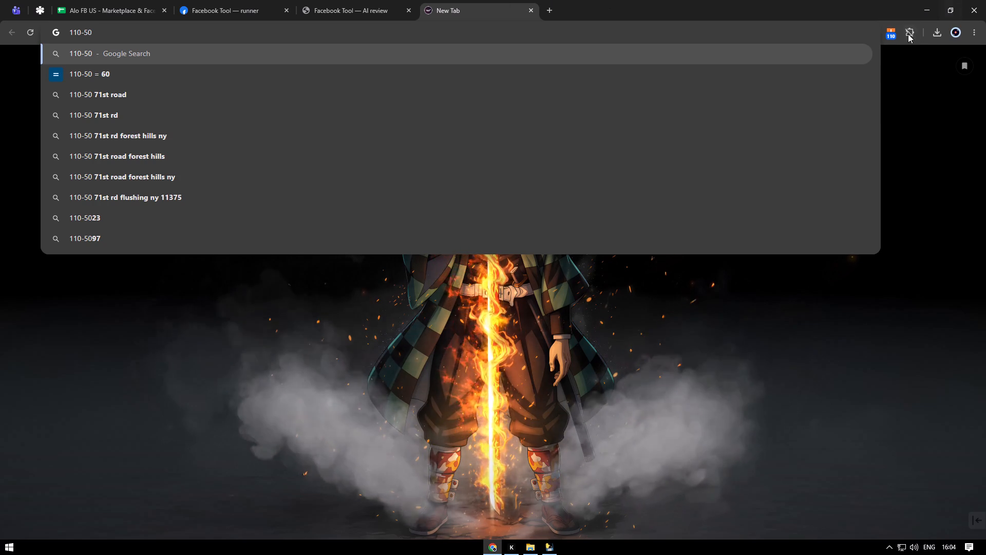
right_click(892, 34)
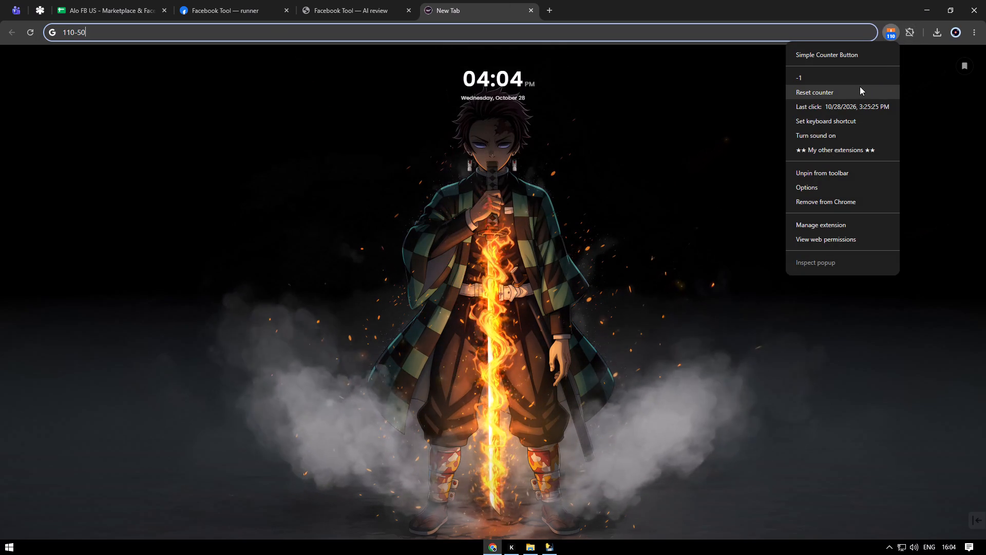
left_click(843, 184)
left_click(419, 139)
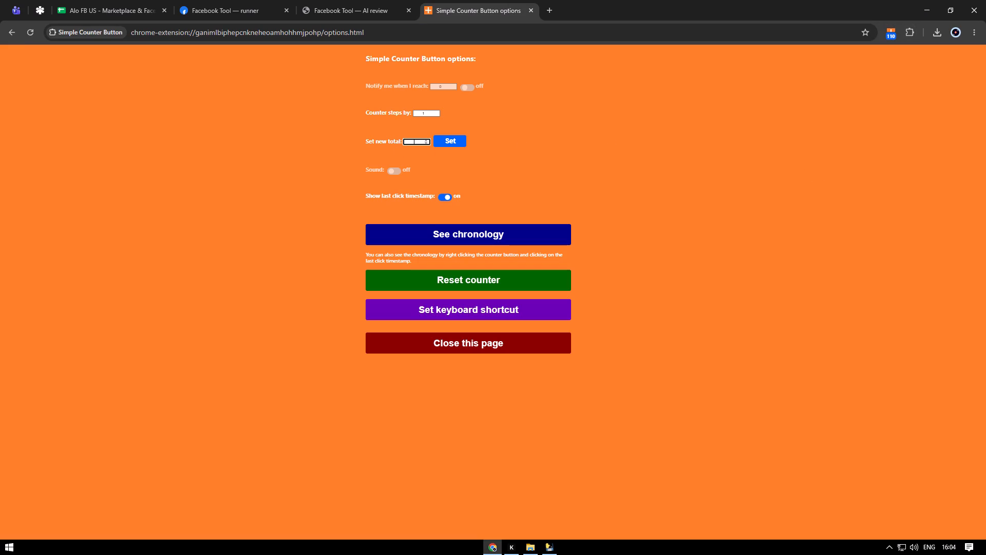
type("60")
left_click(451, 138)
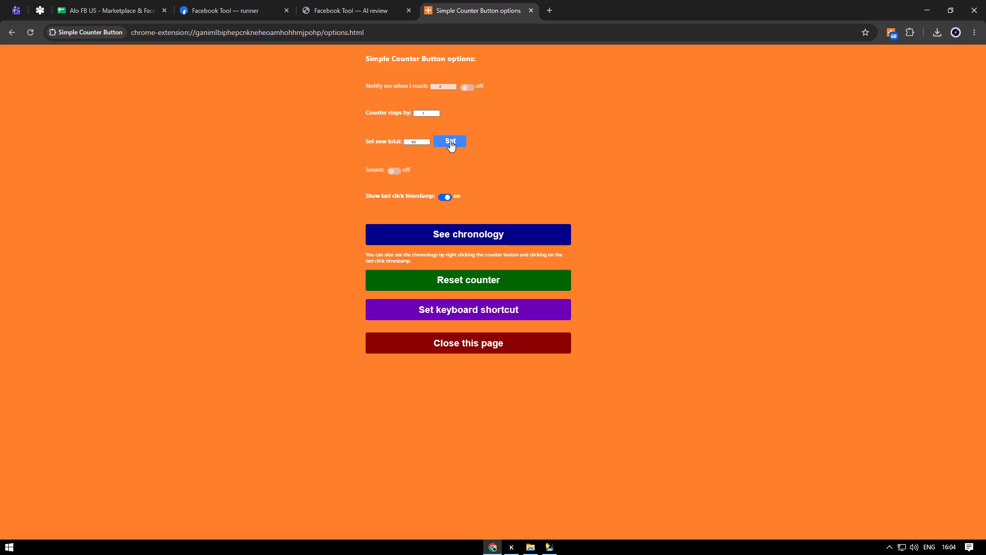
middle_click(493, 0)
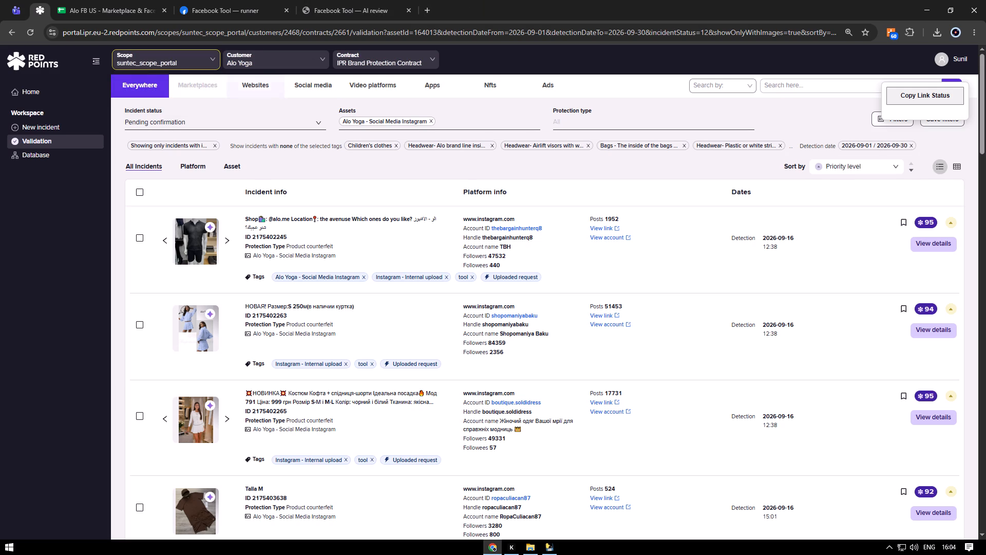
Switch the portal's scope to suntec-scope.
left_click(179, 59)
left_click(160, 80)
Open the form for a new incident in the Red Points portal.
left_click(81, 186)
left_click(77, 127)
Open the Yudhraa Facebook OCR spreadsheet in a new tab.
left_click(385, 0)
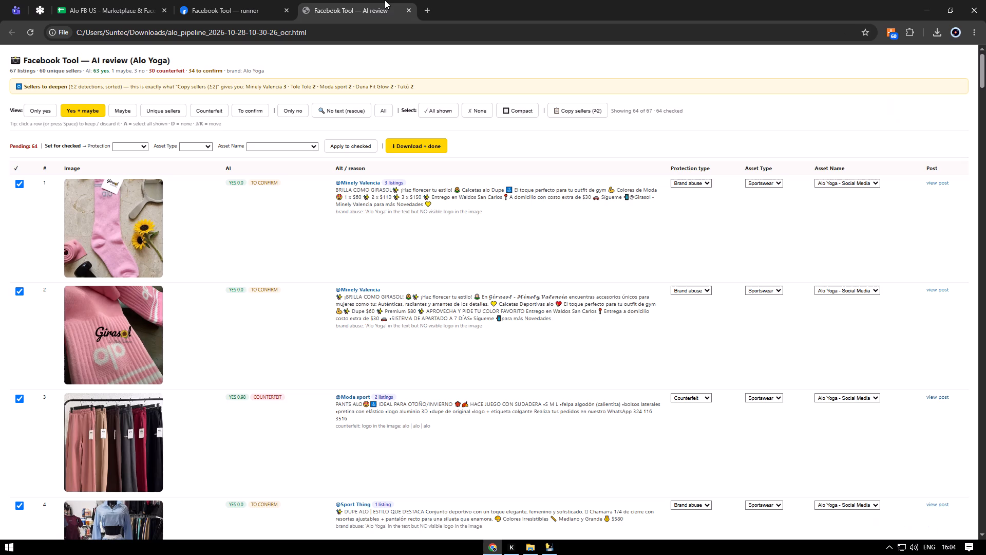
left_click(429, 0)
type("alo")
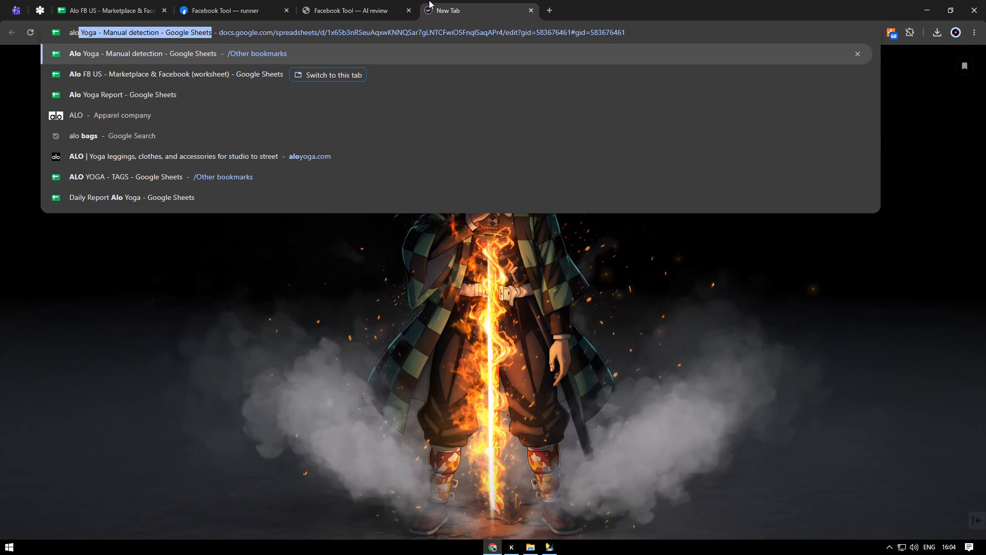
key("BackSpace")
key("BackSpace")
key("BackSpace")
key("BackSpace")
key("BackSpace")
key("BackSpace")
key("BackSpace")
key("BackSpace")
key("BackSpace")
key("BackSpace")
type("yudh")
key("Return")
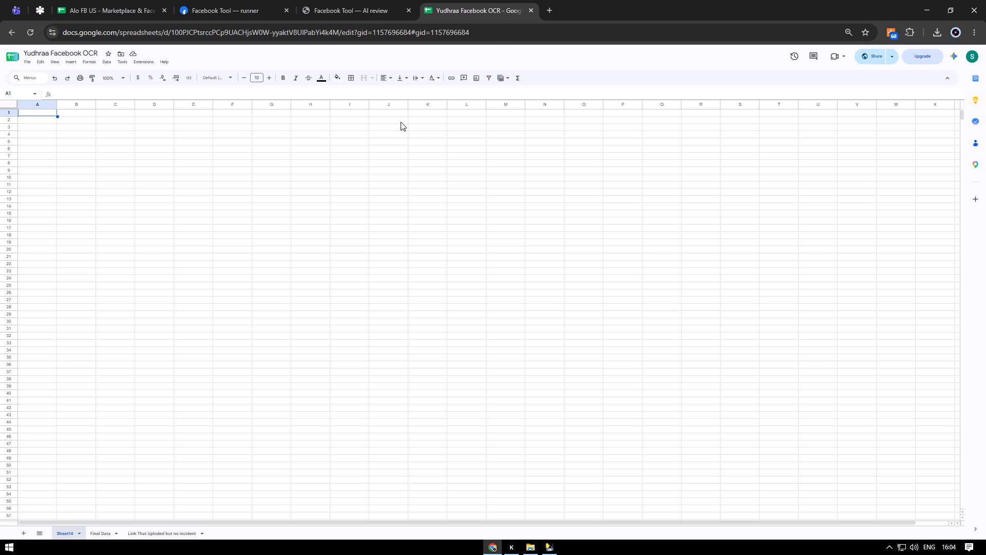
Examine the Final Data sheet for its most recent entries and the first empty row.
left_click(100, 534)
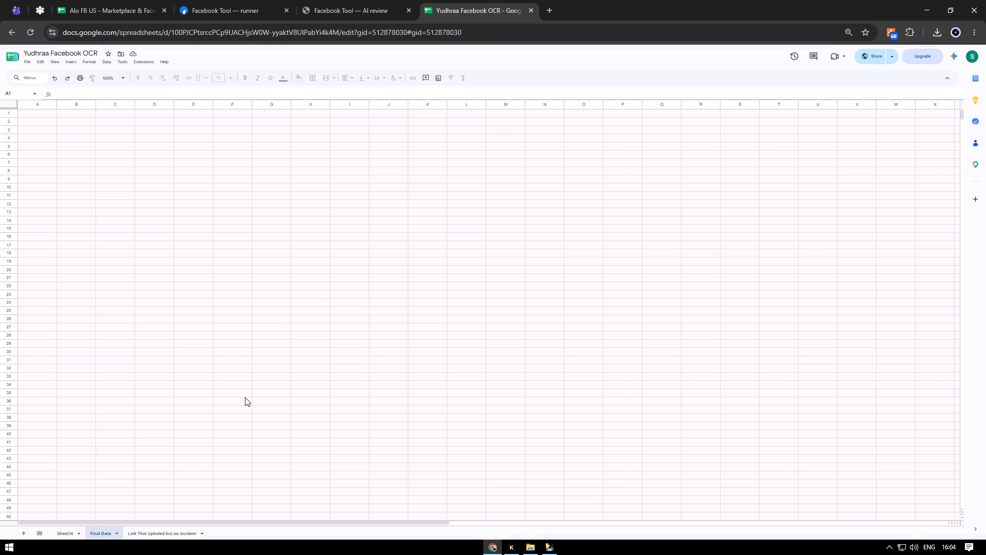
left_click(662, 279)
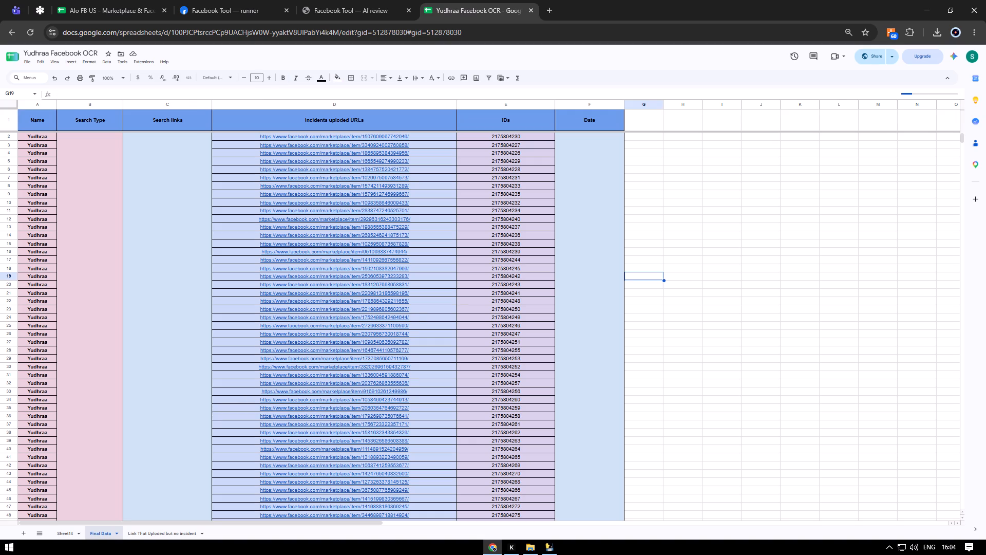
key("Down")
key("ctrl+Down")
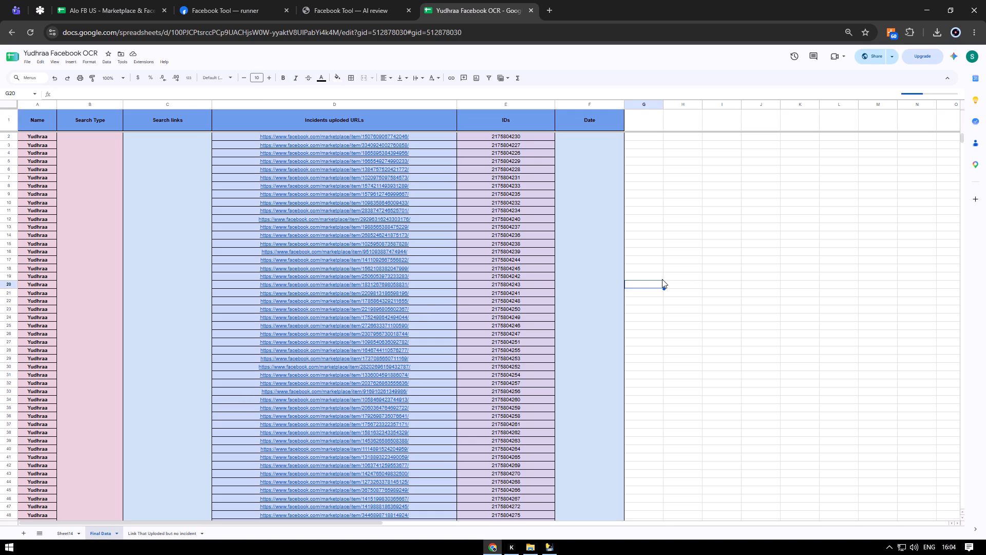
key("ctrl+Left")
key("Right")
key("ctrl+Up")
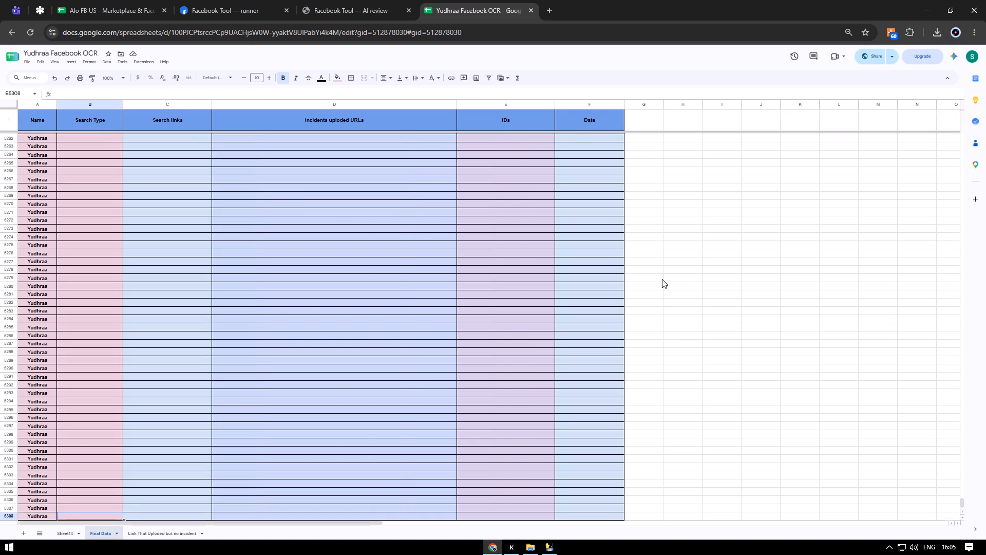
key("Down")
scroll(285, 308, "up", 2)
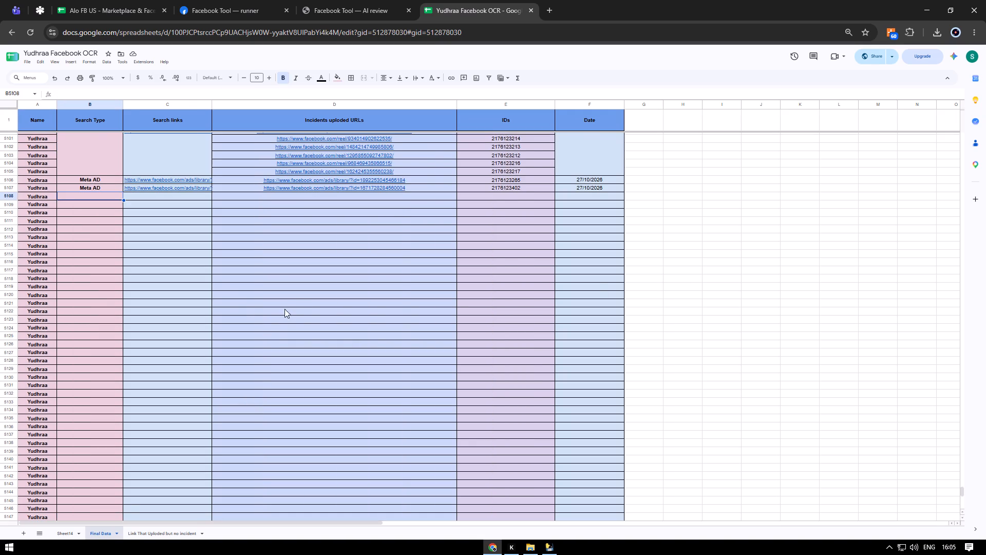
Pin the Yudhraa Facebook OCR spreadsheet's browser tab and switch to its empty Sheet14.
right_click(457, 0)
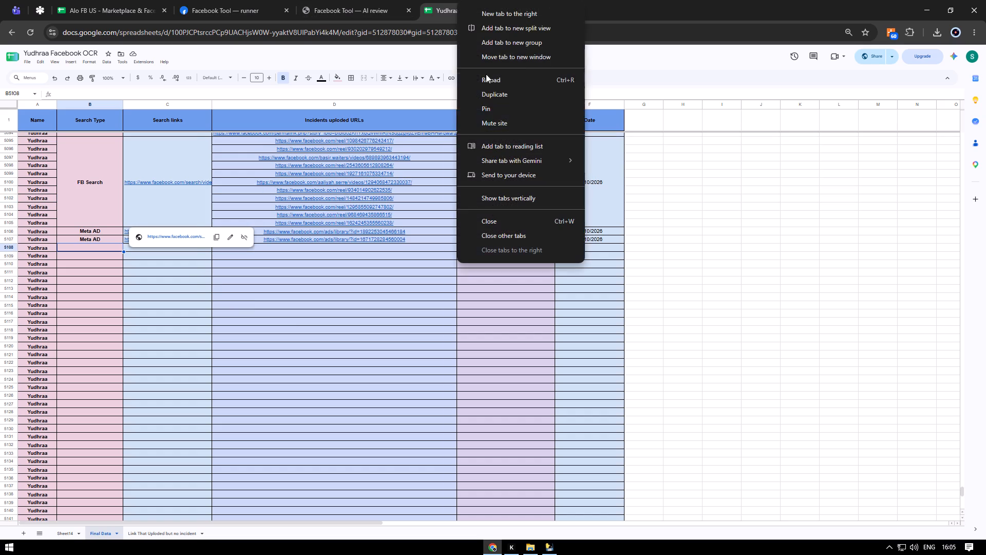
left_click(495, 103)
right_click(107, 0)
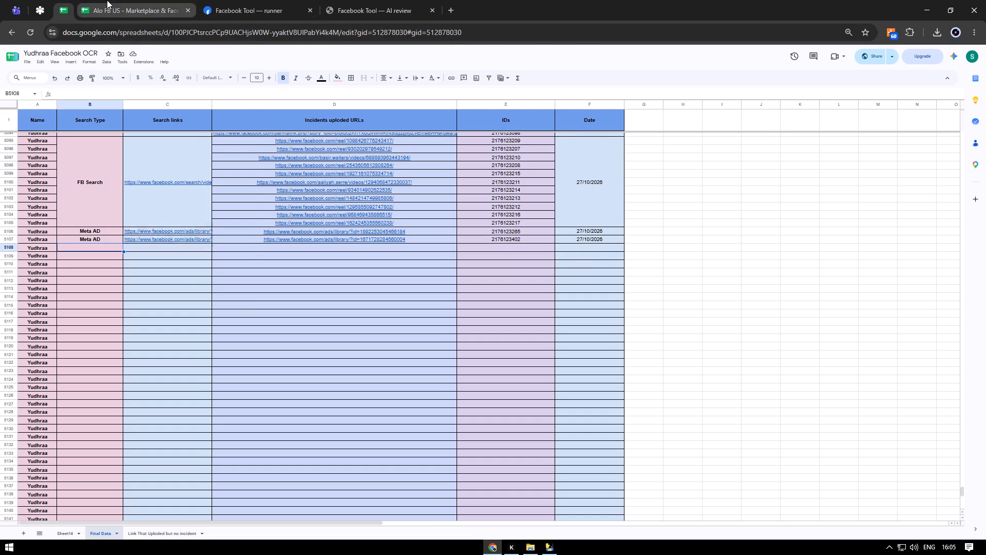
left_click(94, 0)
left_click(59, 0)
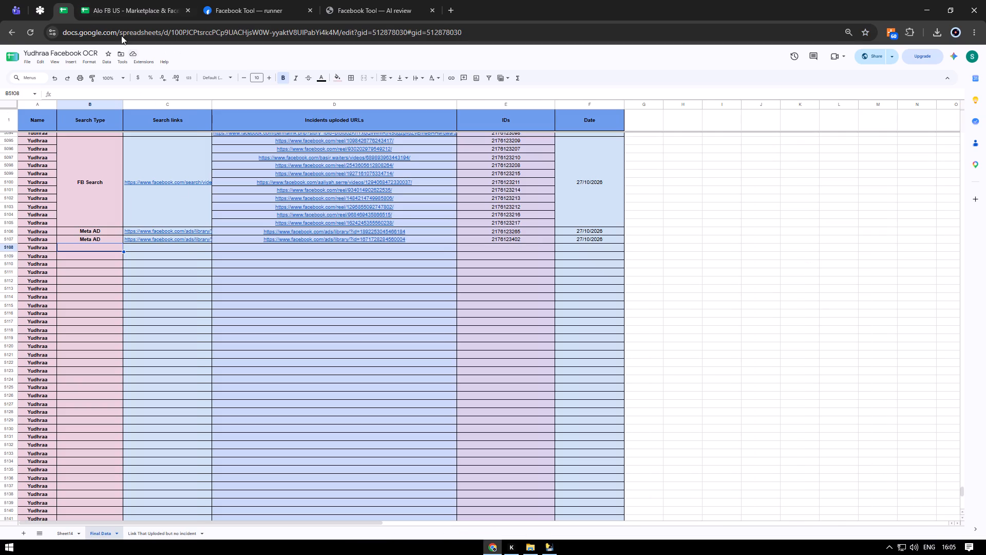
left_click(62, 532)
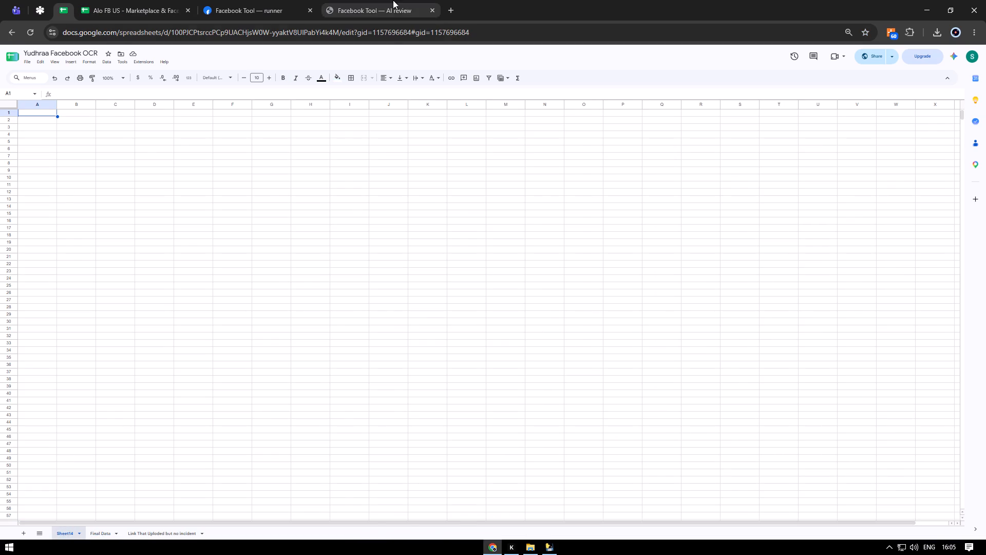
View the counterfeit listings in the Facebook Tool AI review, and download the checked listings while marking them done.
left_click(396, 0)
left_click(200, 109)
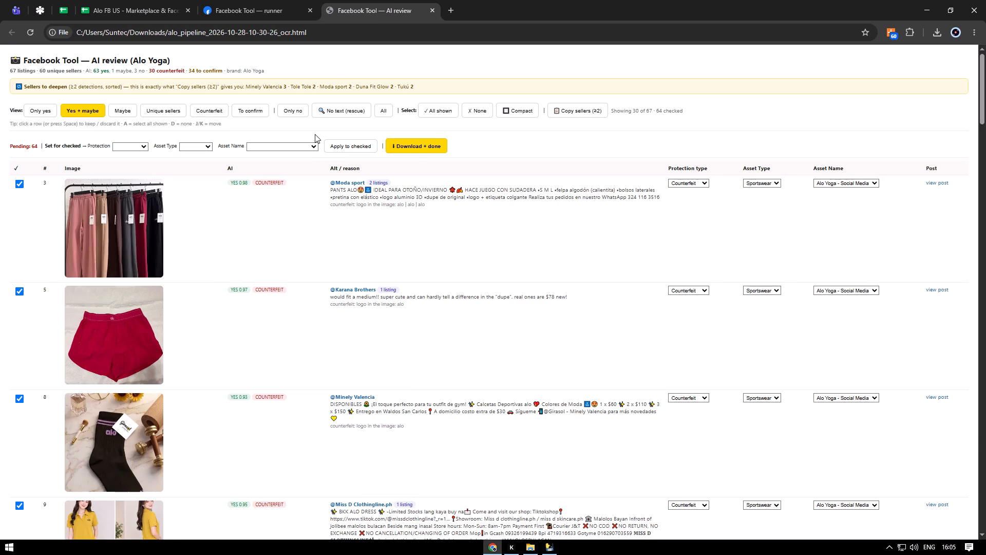
left_click(413, 145)
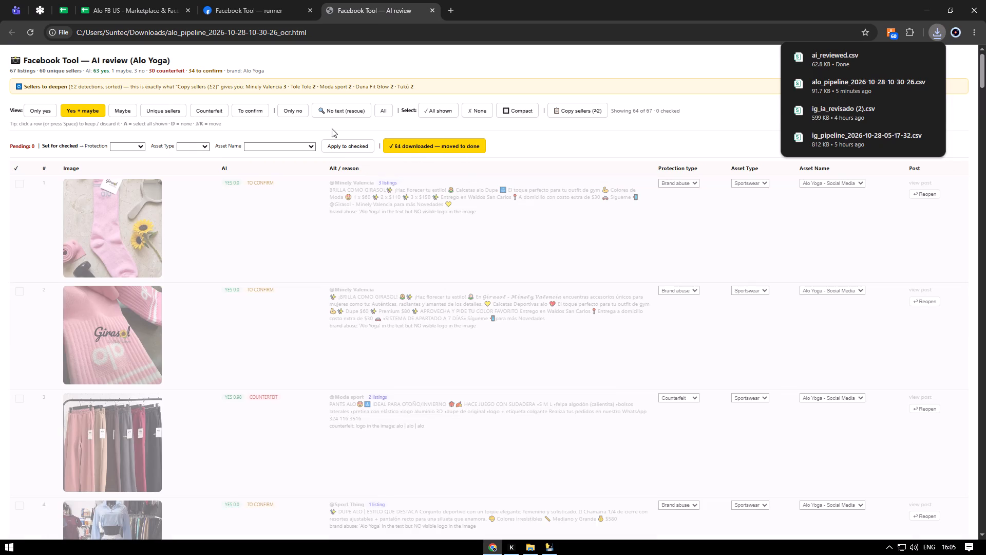
Import the downloaded ai_reviewed.csv into the current Sheet14 of the Yudhraa Facebook OCR spreadsheet.
left_click(66, 0)
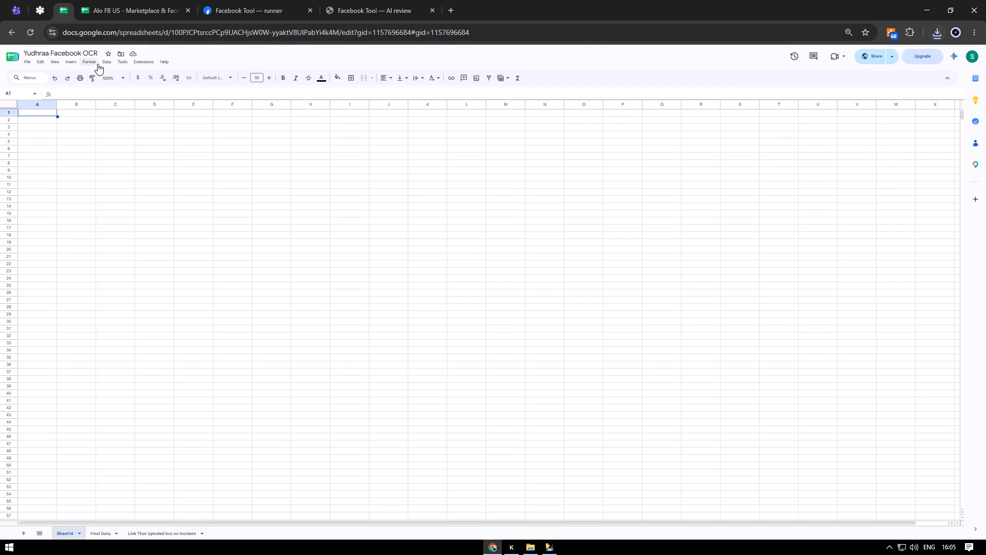
left_click(28, 63)
left_click(53, 99)
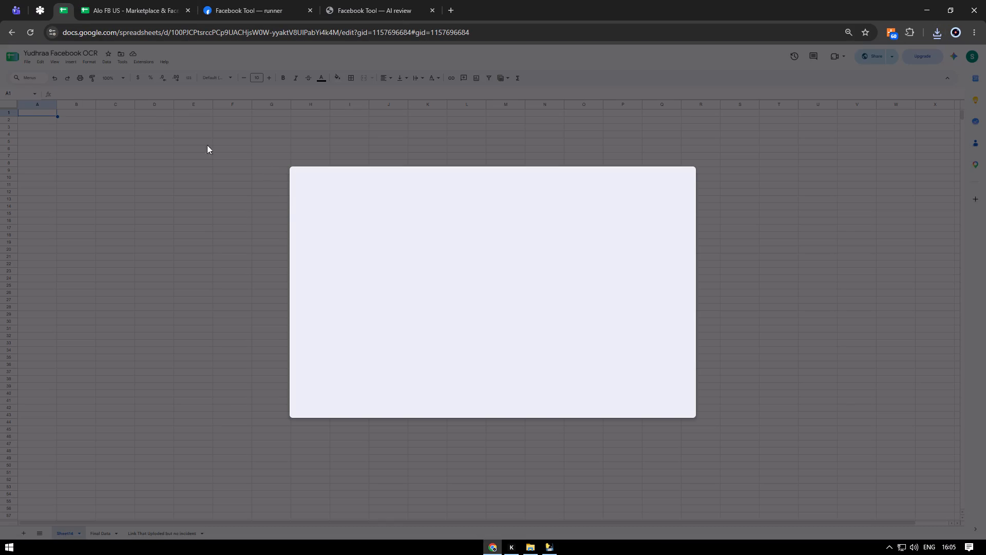
left_click(418, 202)
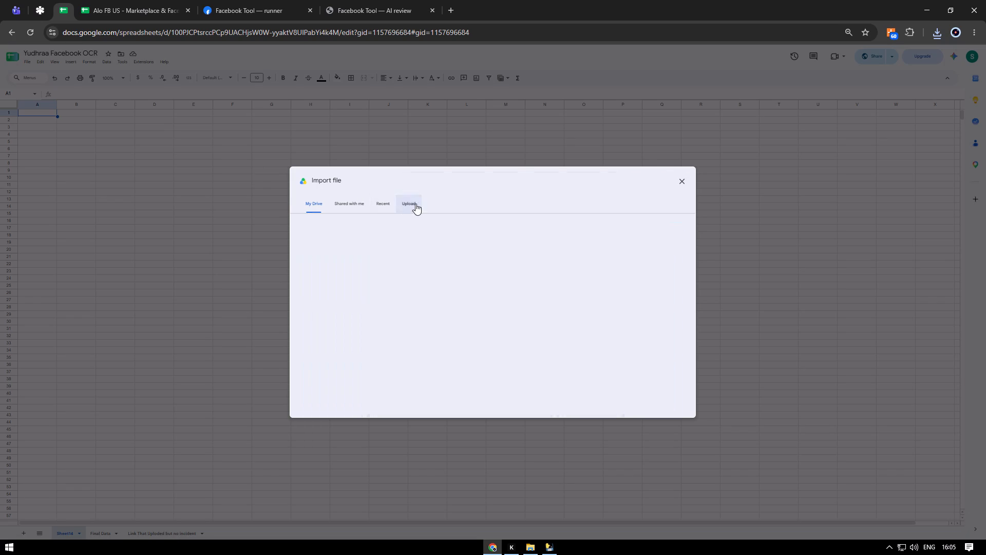
left_click(501, 334)
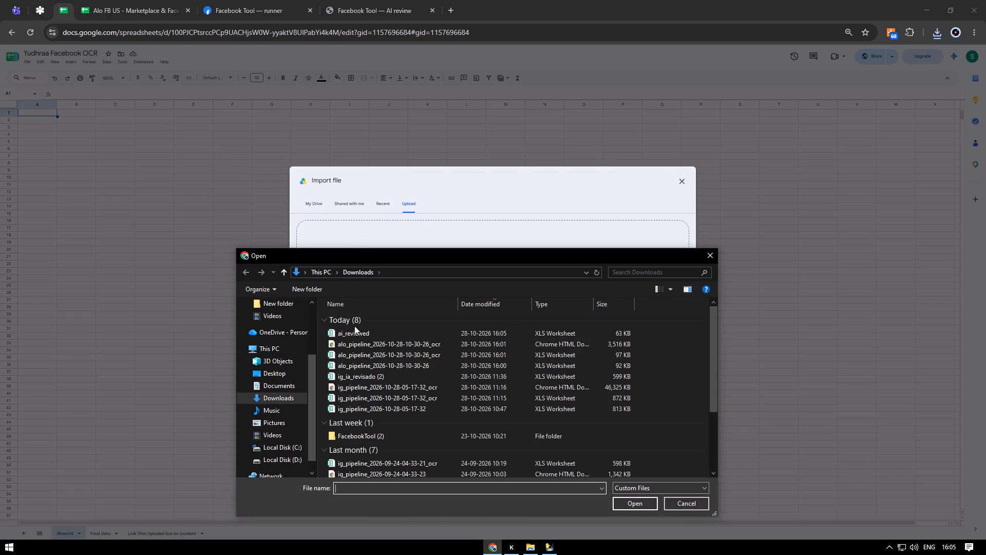
double_click(359, 336)
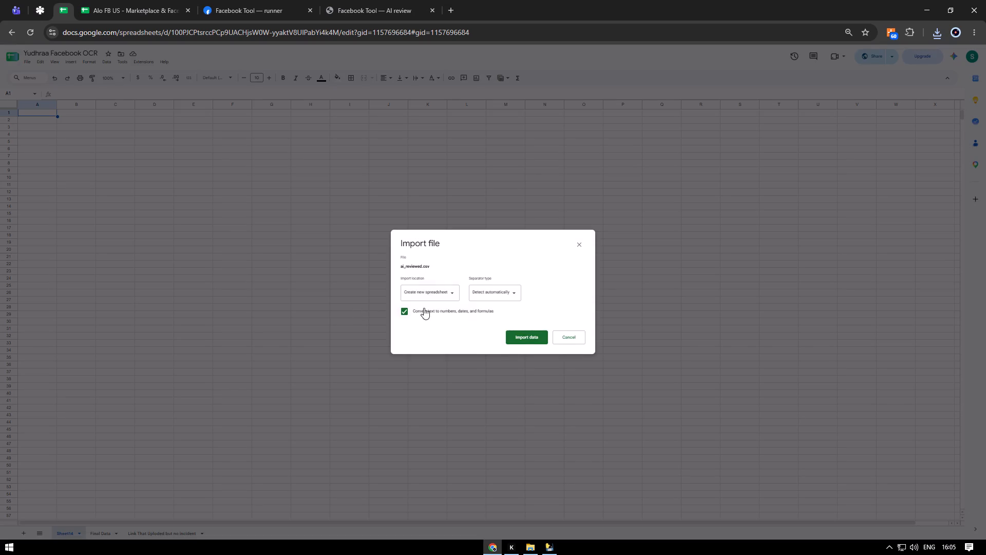
left_click(445, 297)
left_click(450, 337)
left_click(515, 331)
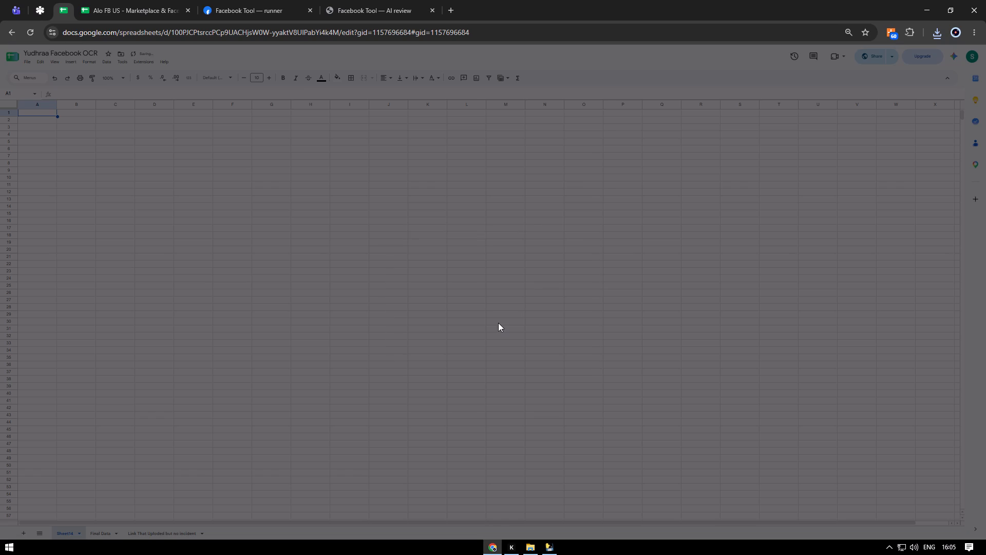
Add a filter to the imported header row and limit Protection type to Counterfeit by excluding Brand abuse.
key("ctrl+shift+Right")
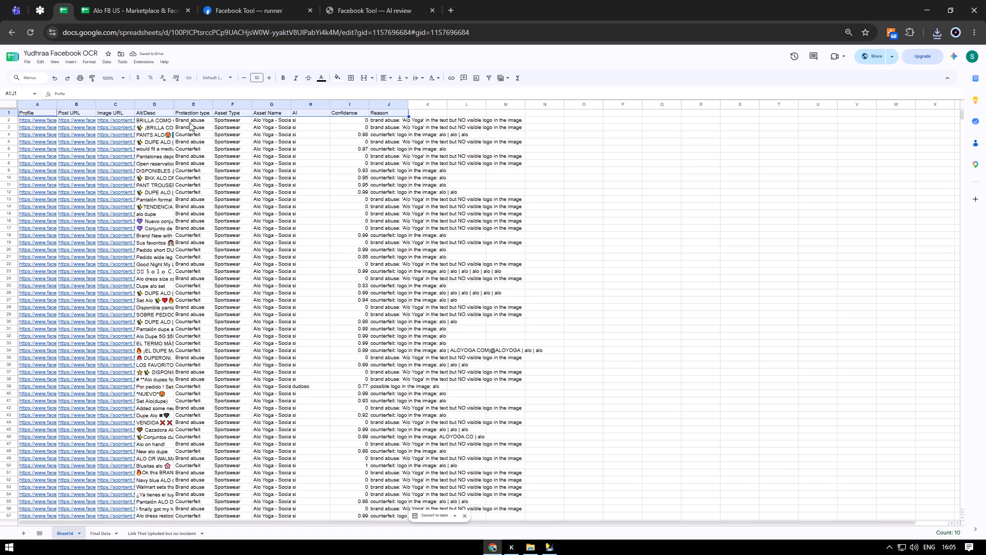
key("alt+d")
key("alt+f")
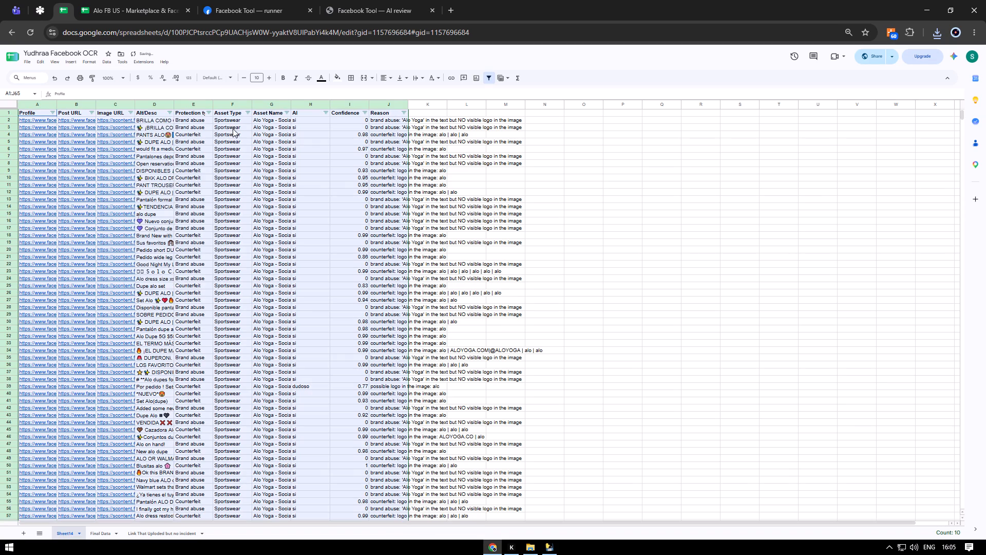
left_click(209, 111)
left_click(166, 229)
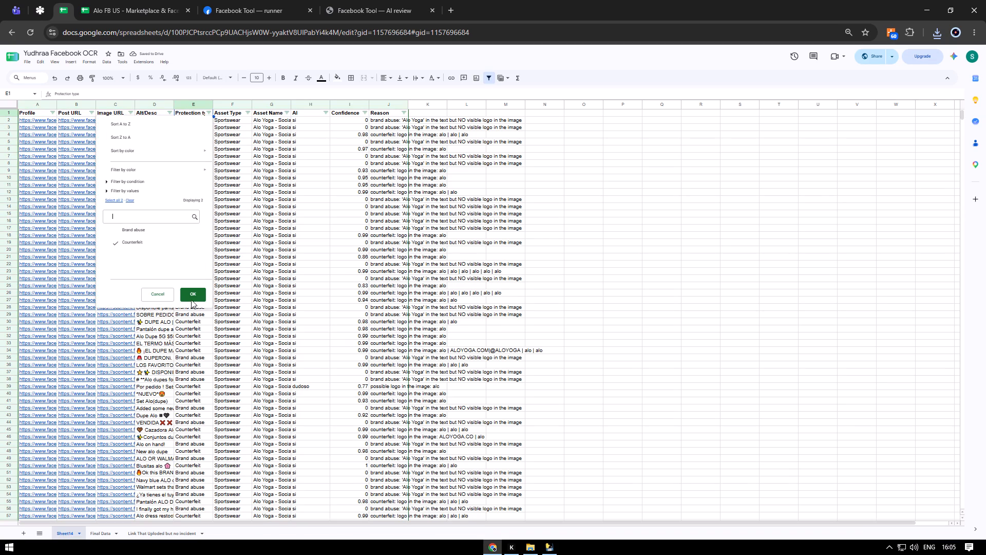
left_click(190, 296)
Filter the Reason column to exclude "possible logo in the image: alo".
left_click(405, 114)
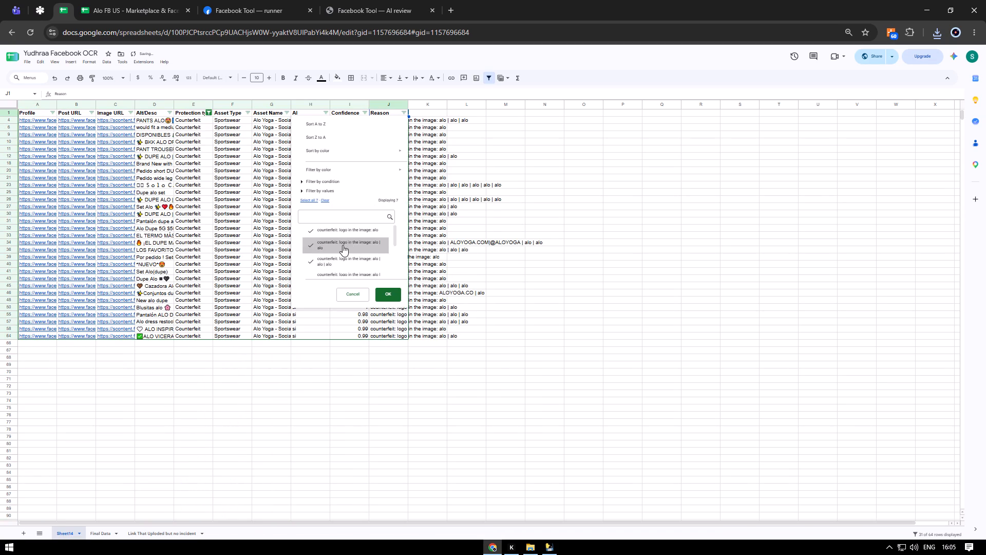
scroll(343, 245, "down", 10)
left_click(346, 265)
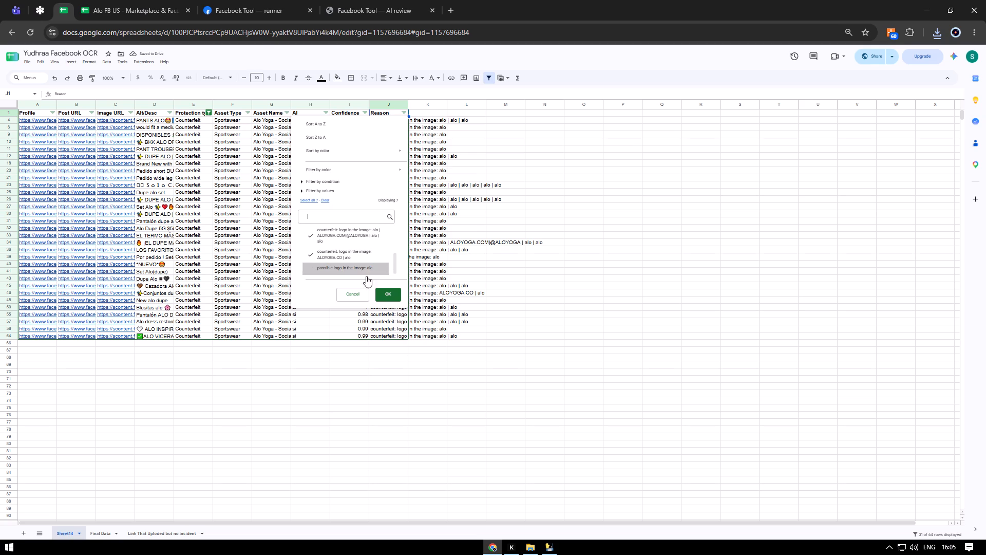
left_click(388, 294)
left_click(371, 0)
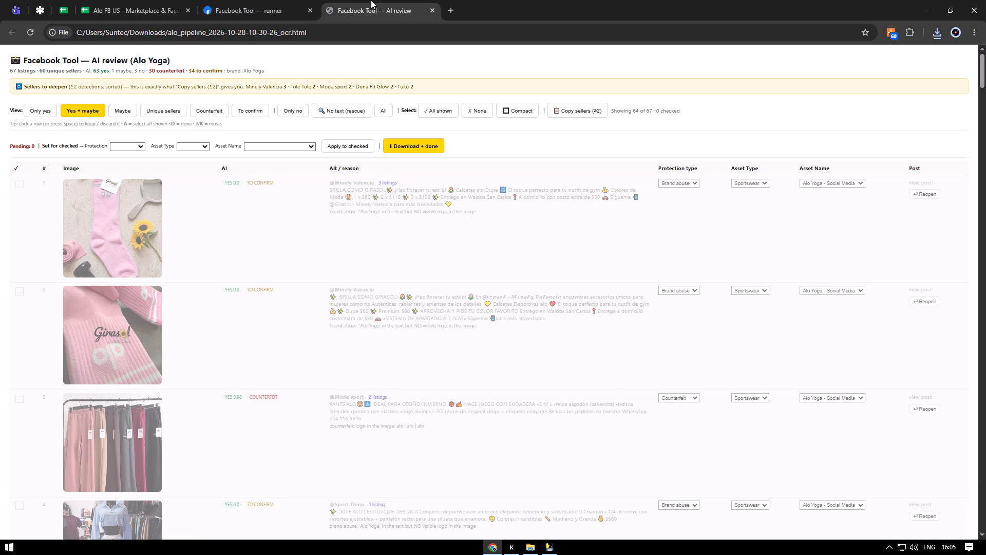
Copy all the filtered Post URL links from Sheet14.
left_click(63, 0)
key("Down")
key("ctrl+Left")
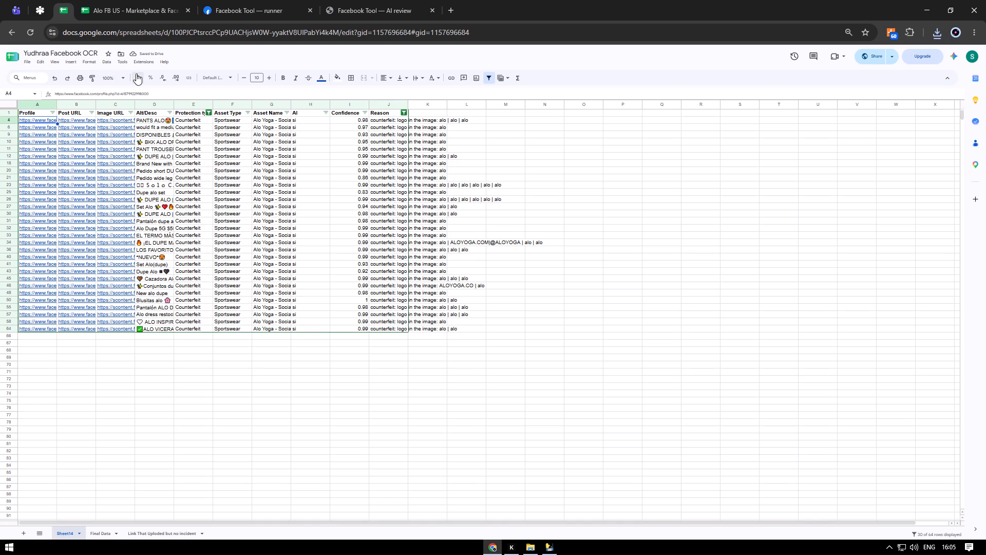
key("Right")
key("ctrl+shift+Down")
key("ctrl+c")
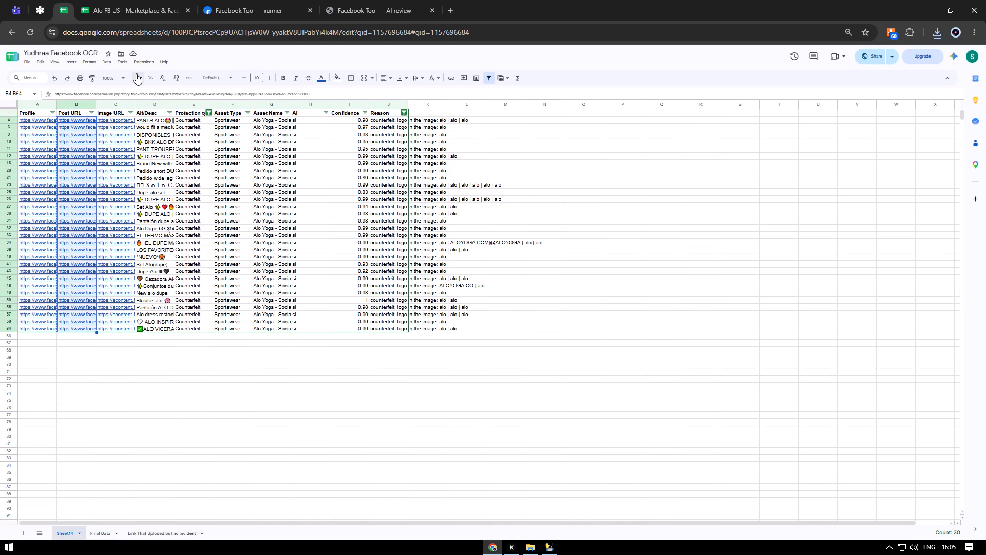
key("ctrl+c")
key("ctrl+c")
key("ctrl+c")
key("ctrl+c")
Set the customer to Alo Yoga in the portal under suntec-scope.
left_click(33, 0)
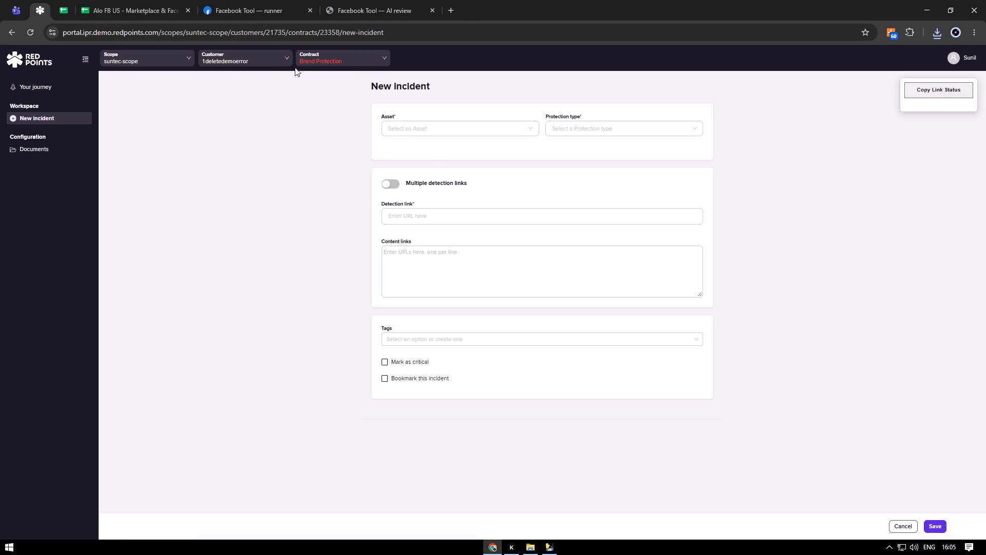
left_click(264, 57)
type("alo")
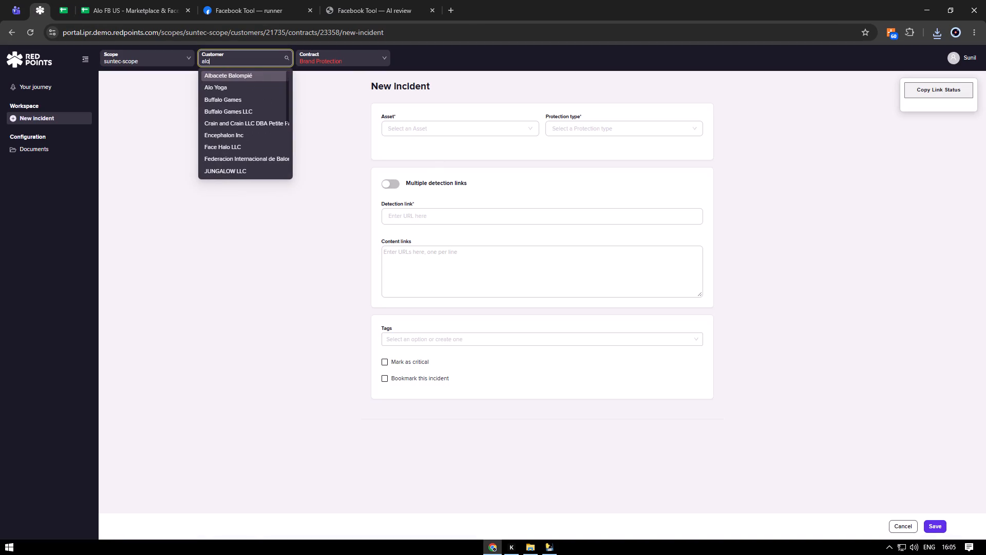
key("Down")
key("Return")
Set the new incident's asset to Alo Yoga - Social Media Facebook.
left_click(444, 129)
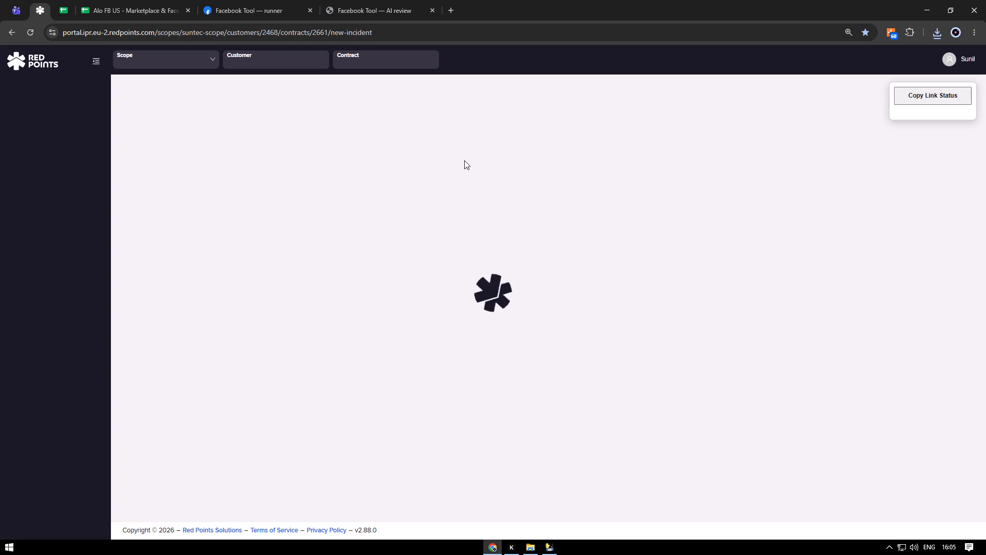
left_click(458, 145)
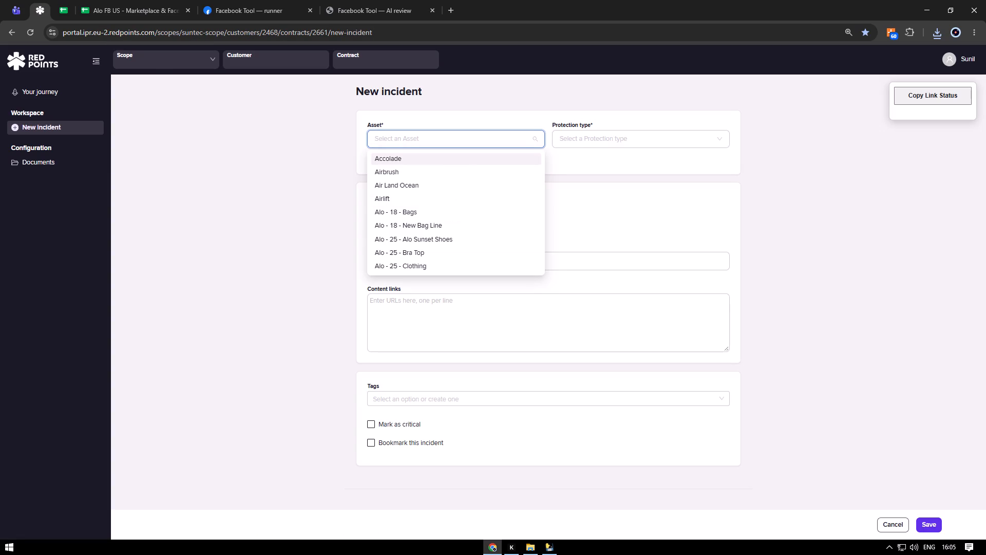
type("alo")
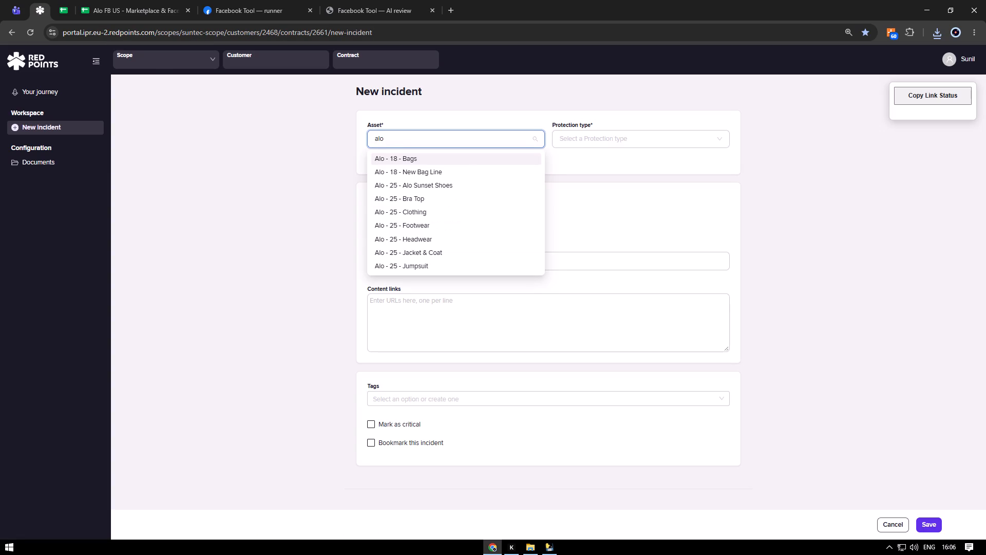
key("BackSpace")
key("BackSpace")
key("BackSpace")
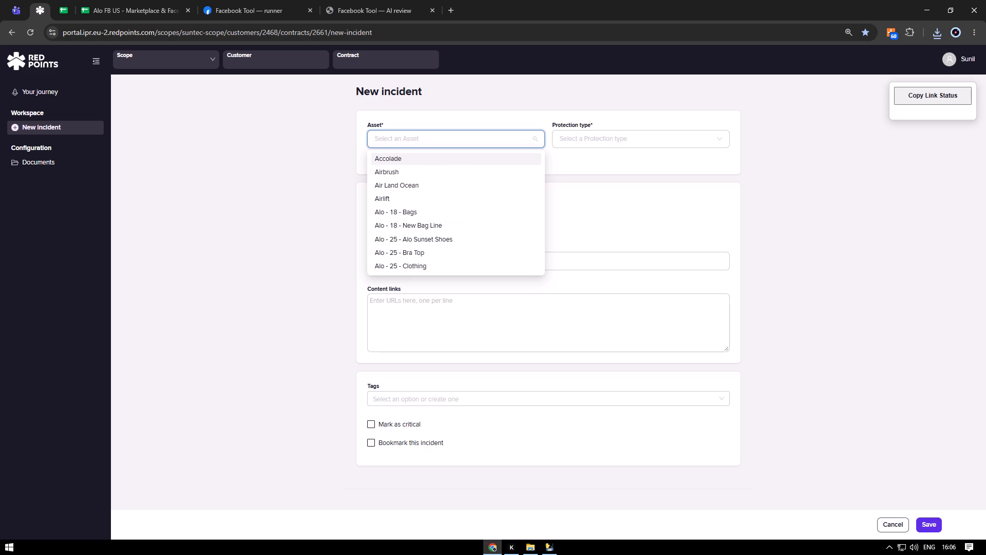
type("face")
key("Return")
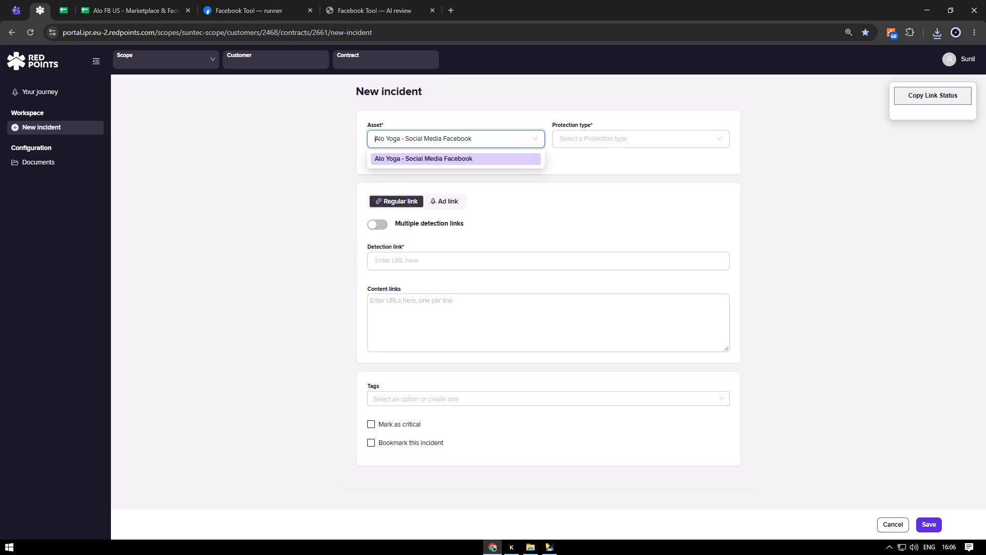
Set the new incident's protection type to Product counterfeit.
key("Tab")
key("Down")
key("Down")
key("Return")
Enable multiple detection links and paste the copied post URLs as the incident's detection links.
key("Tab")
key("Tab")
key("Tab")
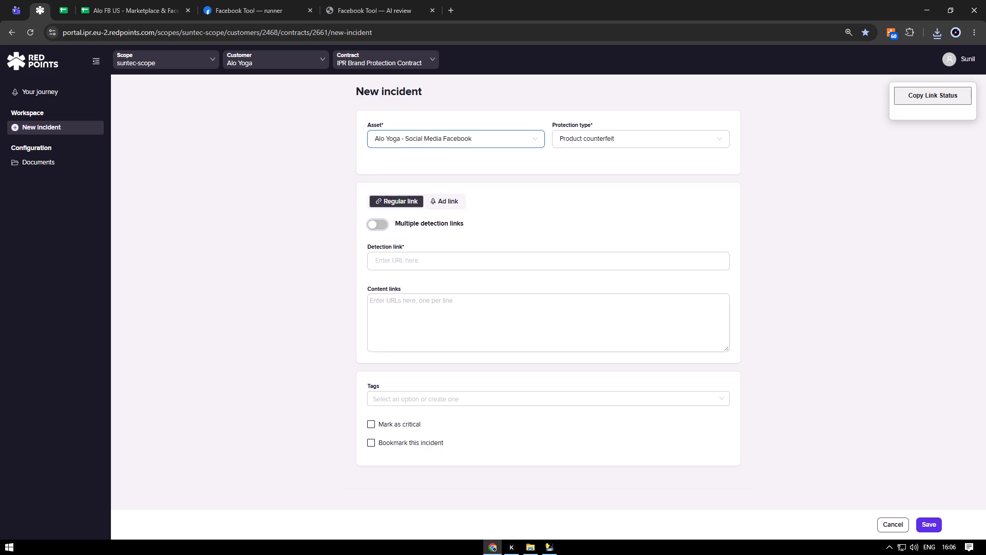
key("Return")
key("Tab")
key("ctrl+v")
Tag the incidents with "Facebook - Internal upload" and save them.
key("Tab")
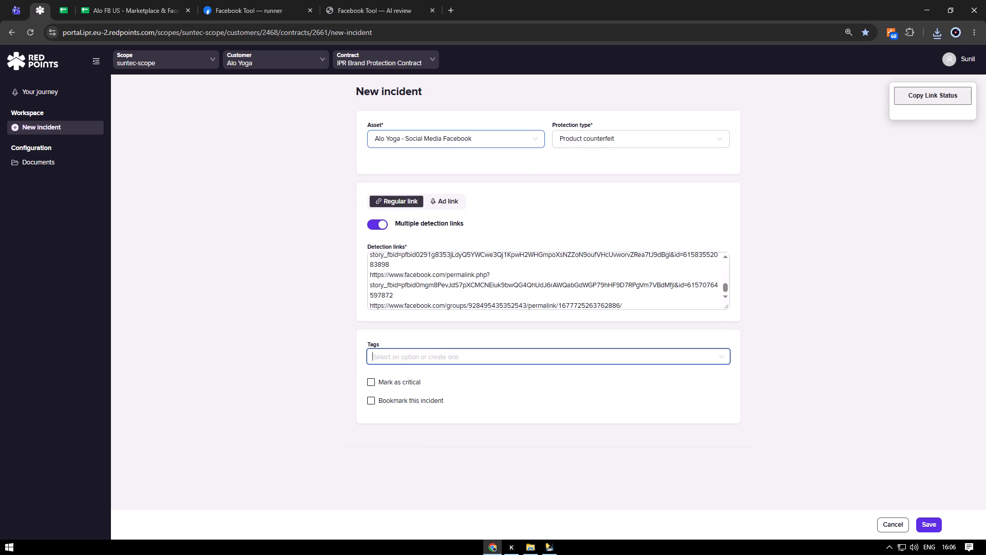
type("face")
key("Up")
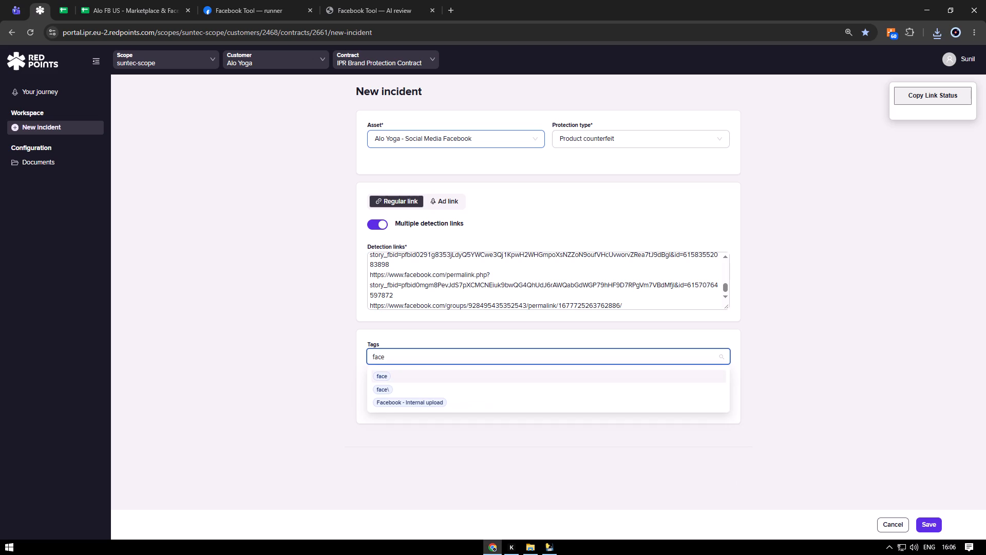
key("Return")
left_click(805, 236)
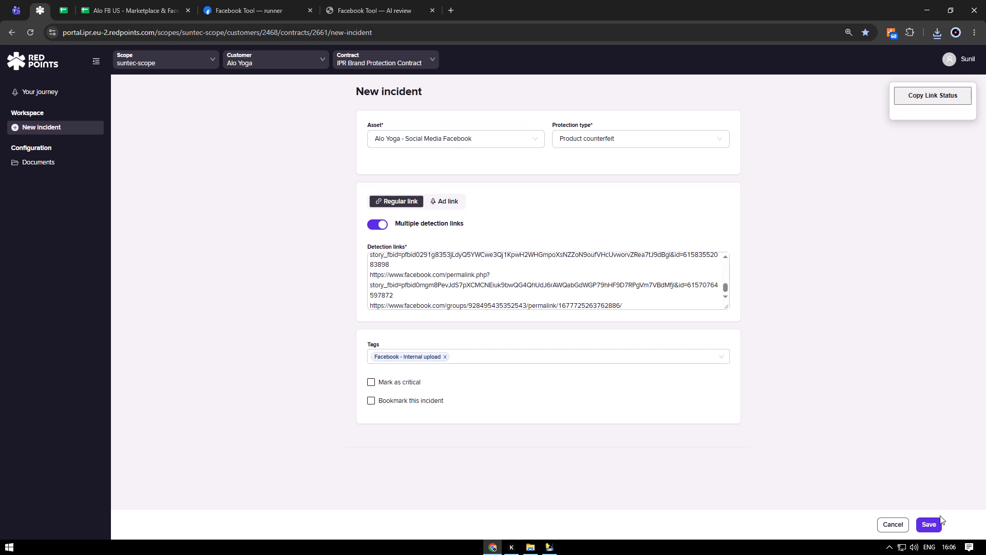
left_click(932, 523)
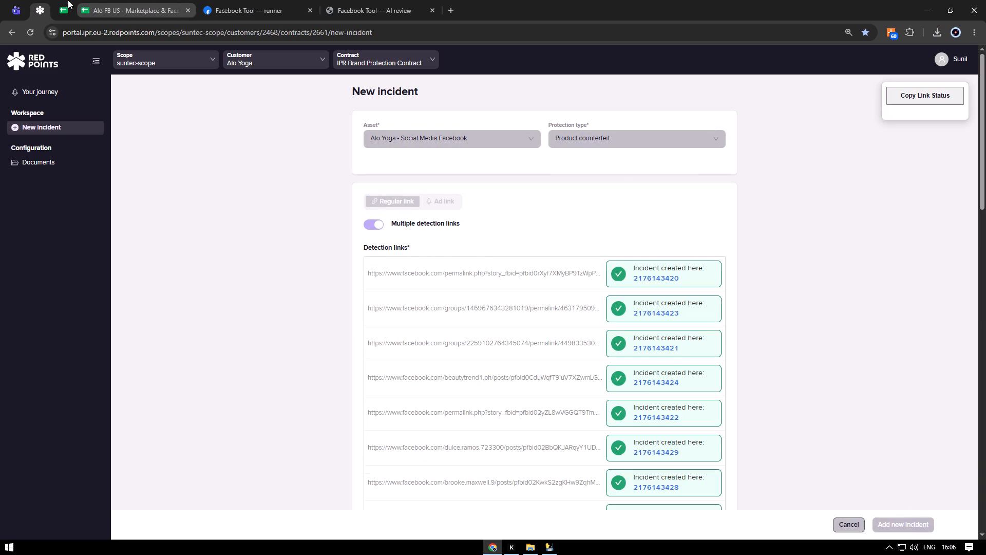
Review the upload status of each submitted detection link and the overall creation summary.
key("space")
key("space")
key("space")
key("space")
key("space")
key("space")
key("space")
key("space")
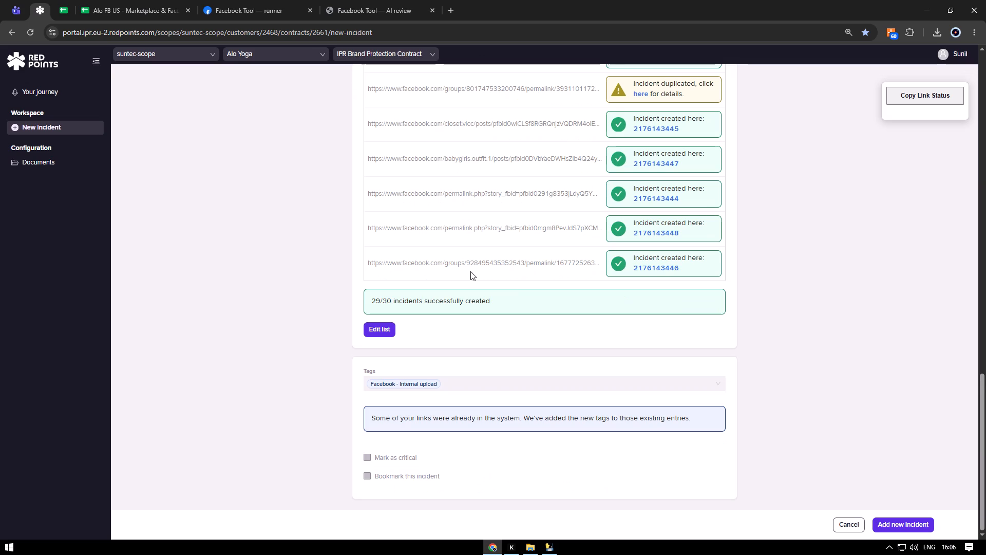
scroll(497, 282, "up", 1)
Remove duplicate links from the filtered Profile column in Sheet14 of Yudhraa Facebook OCR, including duplicates in hidden rows.
left_click(68, 0)
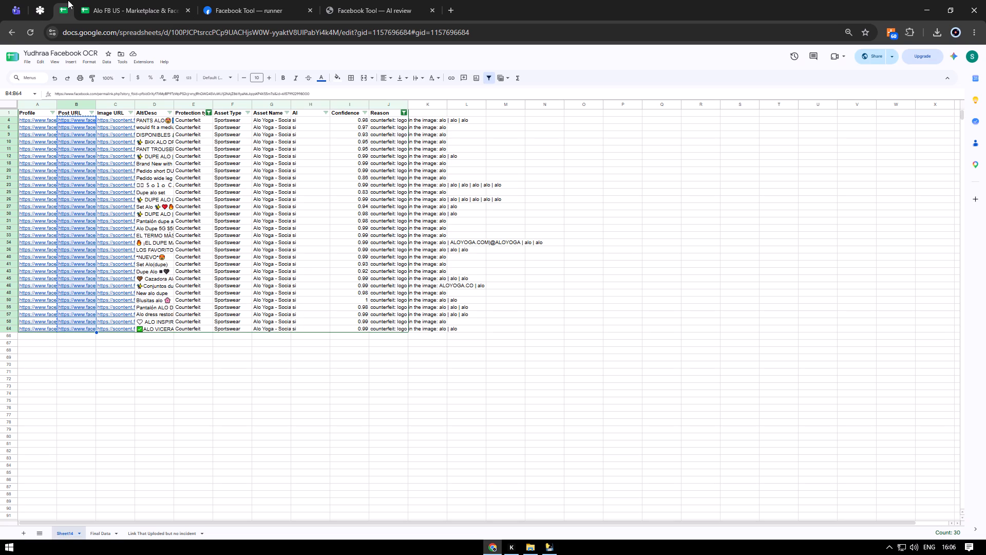
key("Left")
key("ctrl+shift+Down")
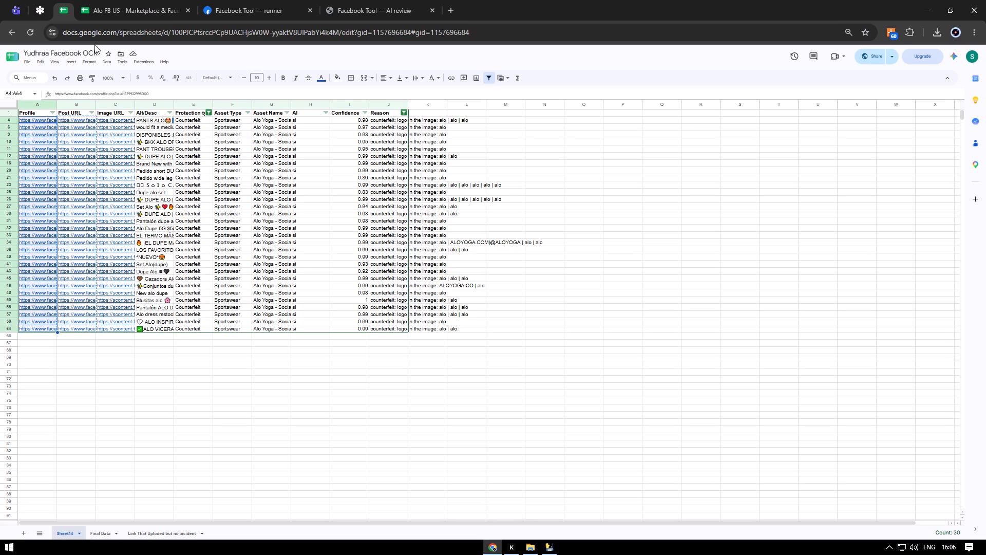
key("alt+o")
key("Right")
key("Up")
key("Up")
key("Up")
key("Up")
key("Up")
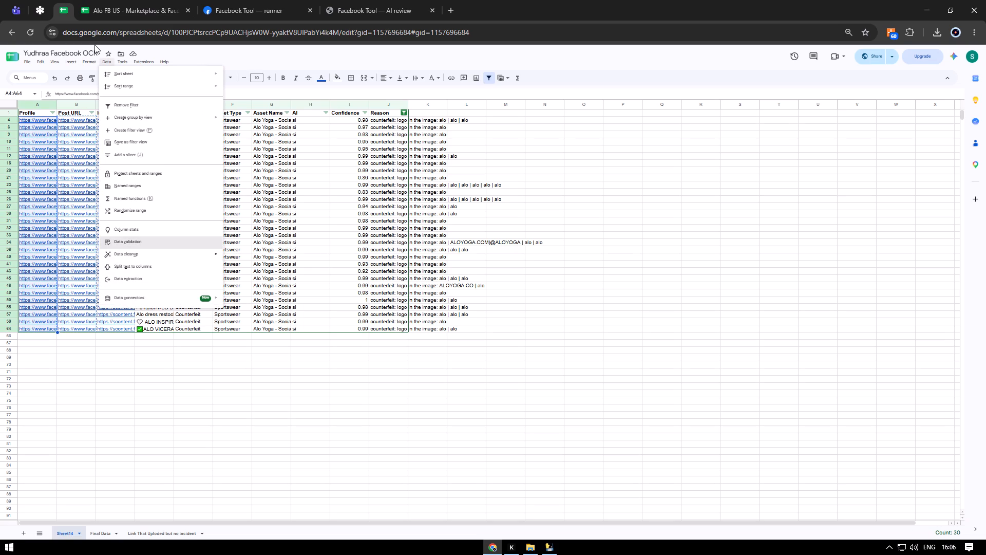
key("Down")
key("Right")
key("Down")
key("Return")
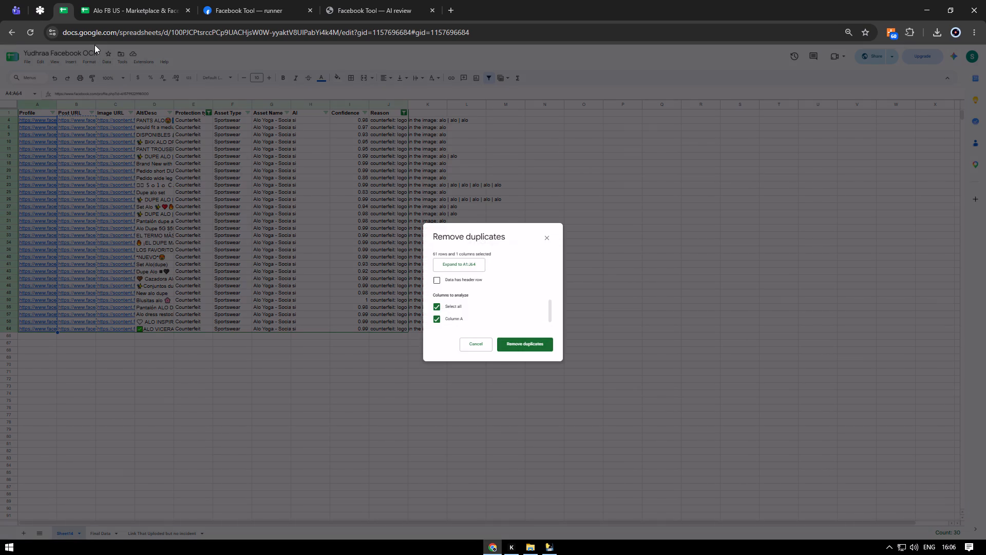
key("shift+Tab")
key("Return")
key("shift+Tab")
key("Return")
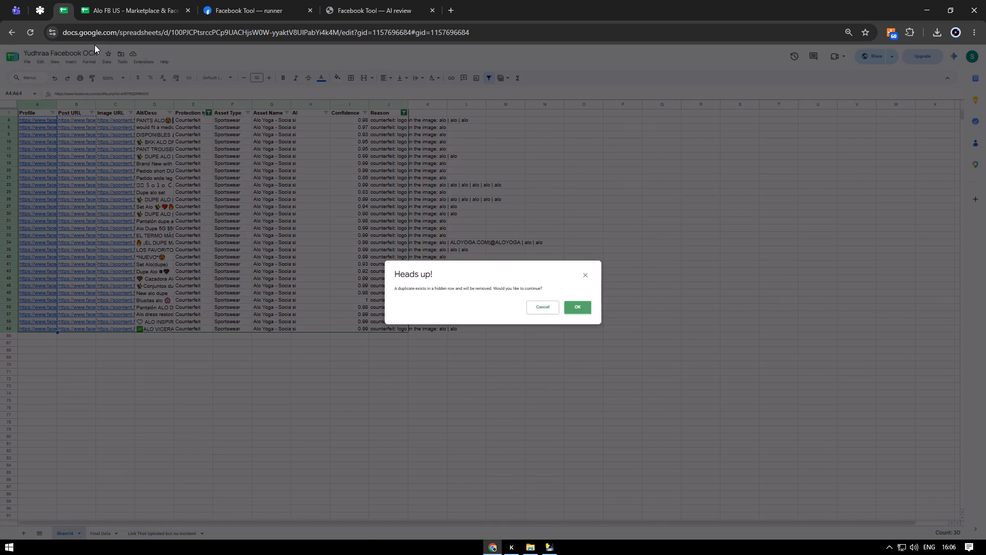
key("shift+Tab")
key("Return")
Copy the unique profile links into the Profiles (Sellers) cell of the "alo dupe" posts row 71 in the Alo FB US worksheet.
key("shift+Up")
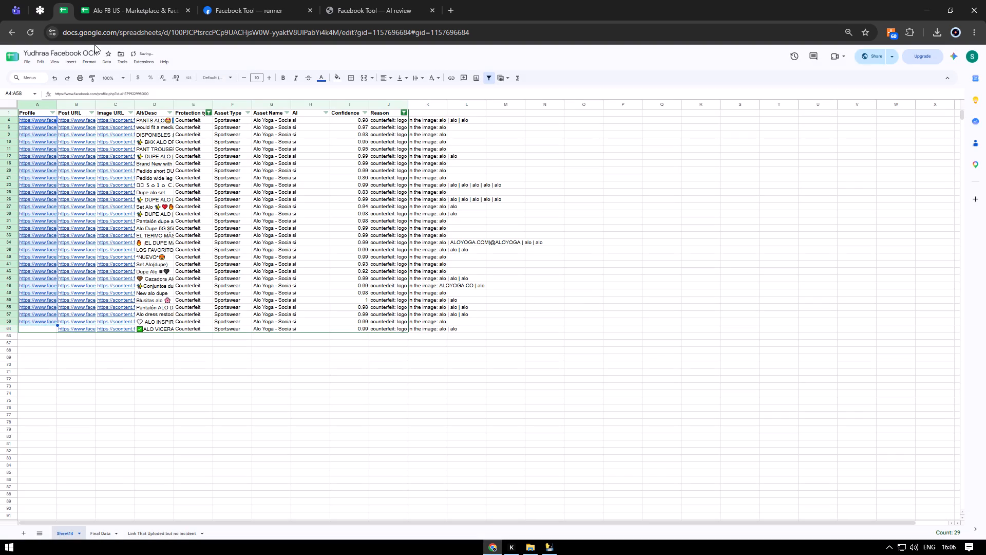
key("ctrl+c")
key("ctrl+c")
key("ctrl+c")
key("ctrl+Tab")
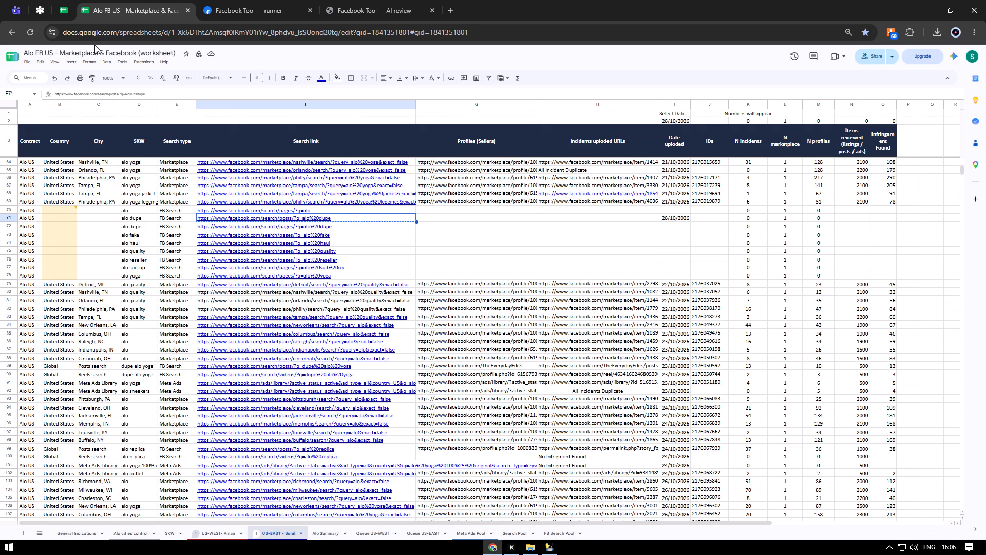
key("Right")
key("Return")
key("ctrl+shift+v")
key("Return")
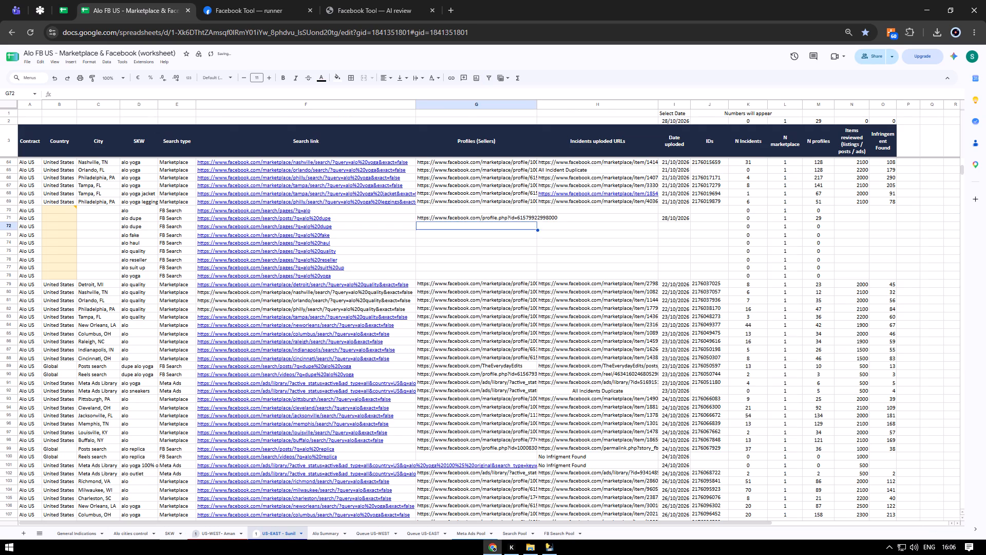
In row 71, set Items reviewed to 1000 and Infringement Found to 30, and return to the Incidents uploaded URLs cell.
key("Up")
key("Right")
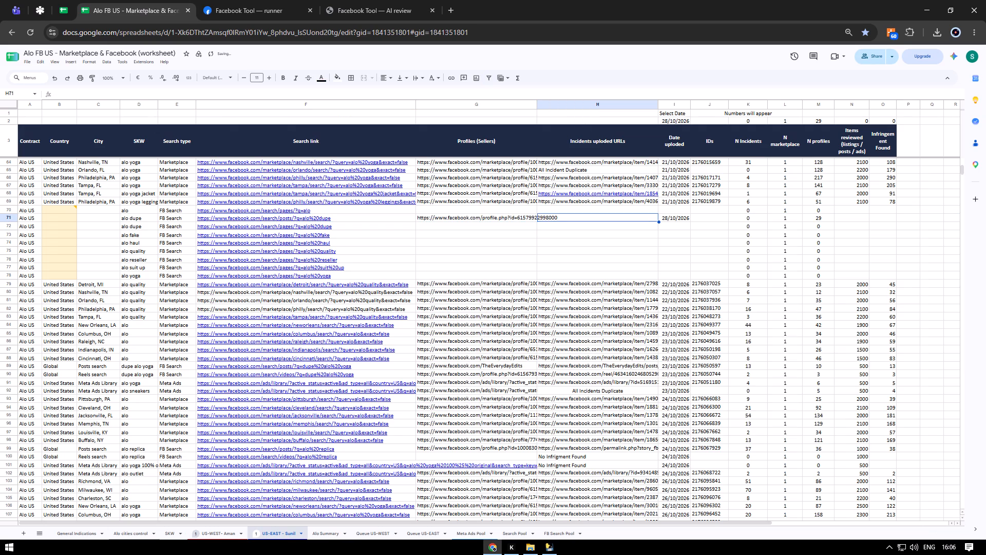
key("Right")
key("Right")
key("Right")
key("Right")
key("Right")
key("Right")
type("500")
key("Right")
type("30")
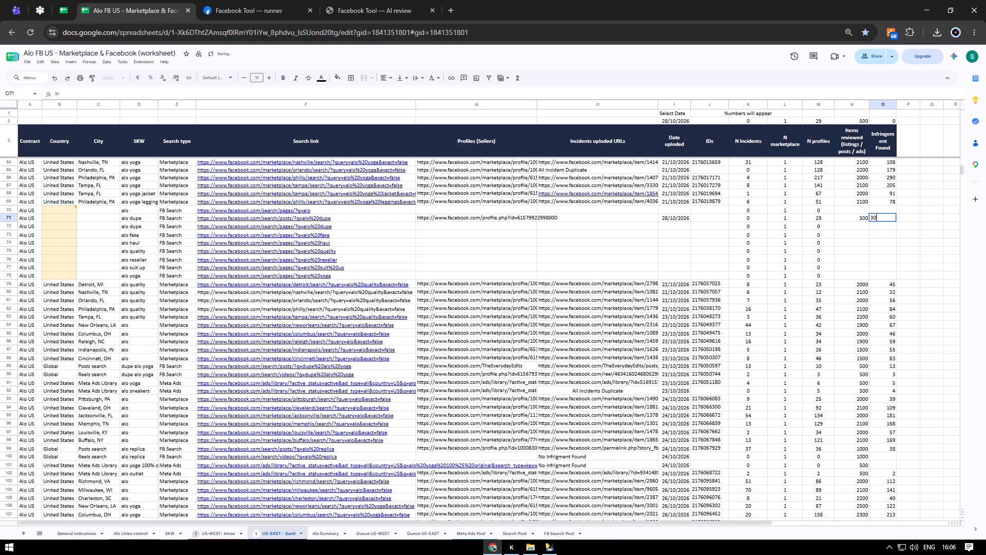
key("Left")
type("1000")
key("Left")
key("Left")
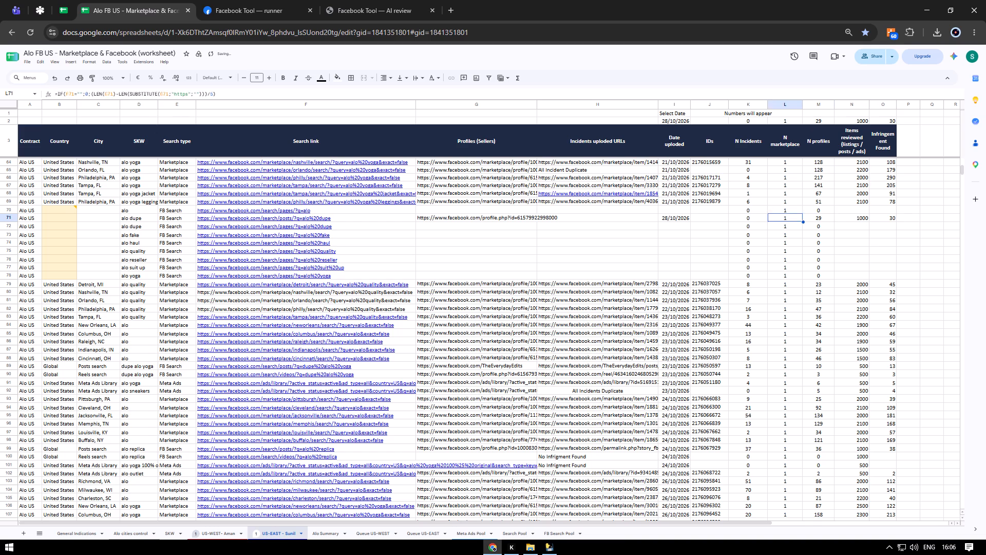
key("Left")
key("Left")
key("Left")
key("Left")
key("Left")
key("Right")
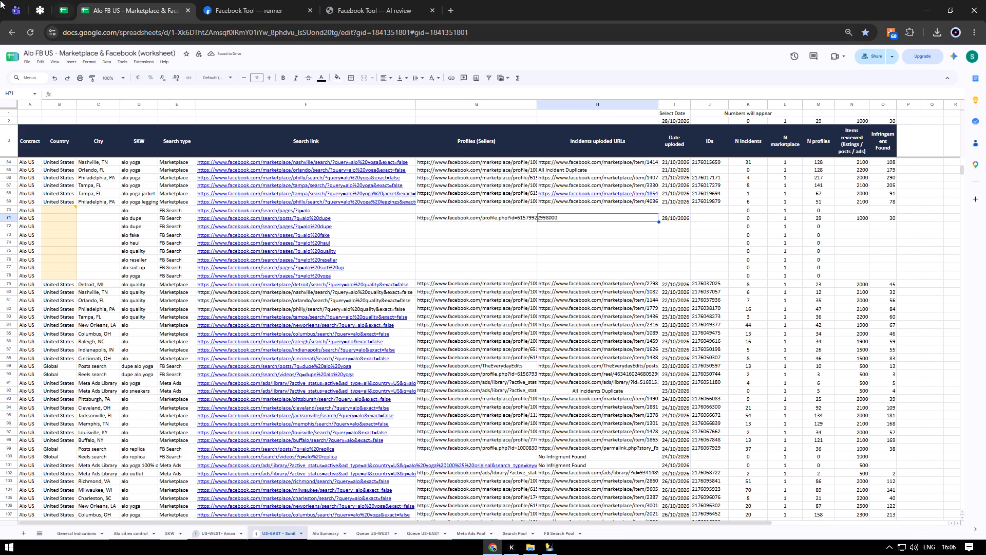
Copy the "alo dupe" posts search link from the Facebook Tool runner into Search links cell C5108 of Final Data, left-aligned.
left_click(63, 0)
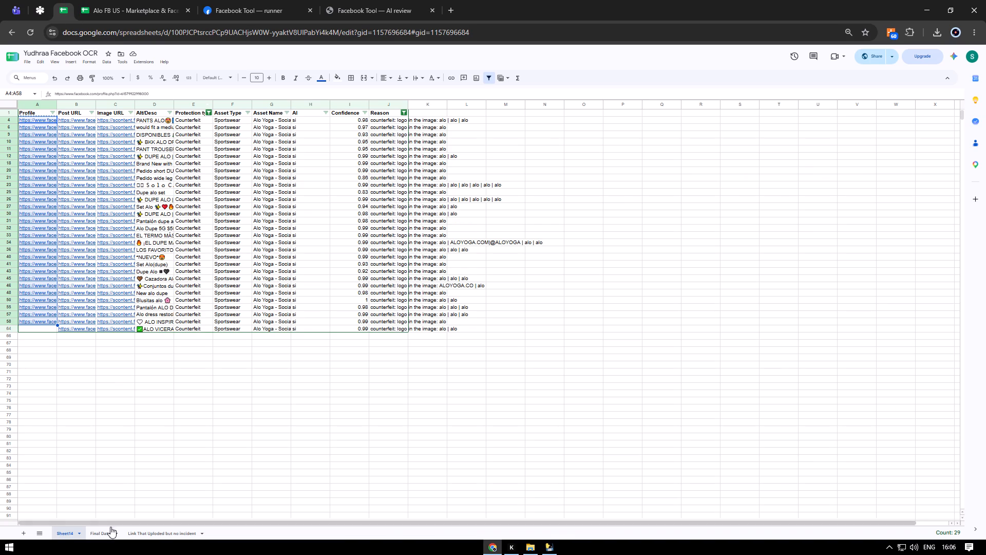
left_click(102, 532)
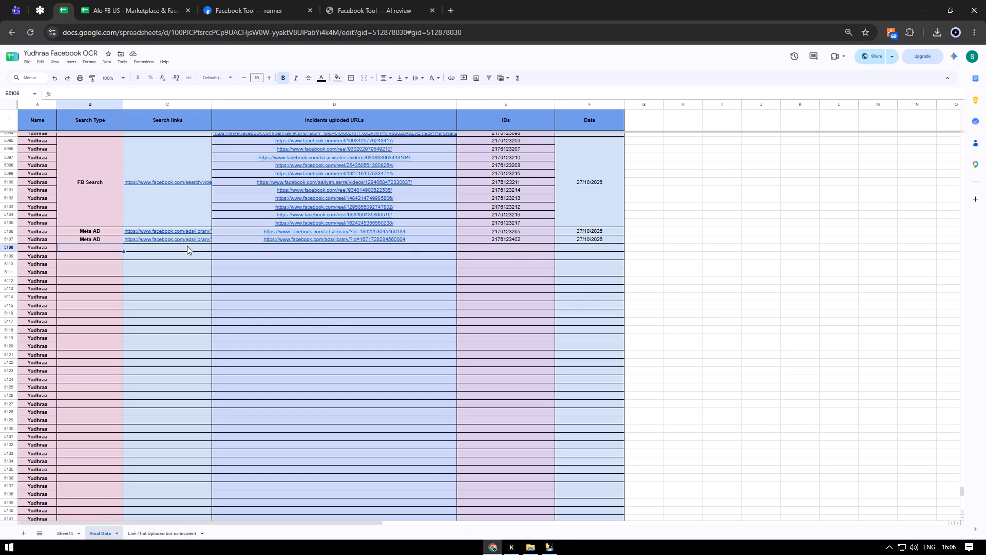
left_click(294, 0)
left_click_drag(498, 220, 236, 185)
key("ctrl+c")
key("ctrl+c")
key("ctrl+c")
left_click(99, 0)
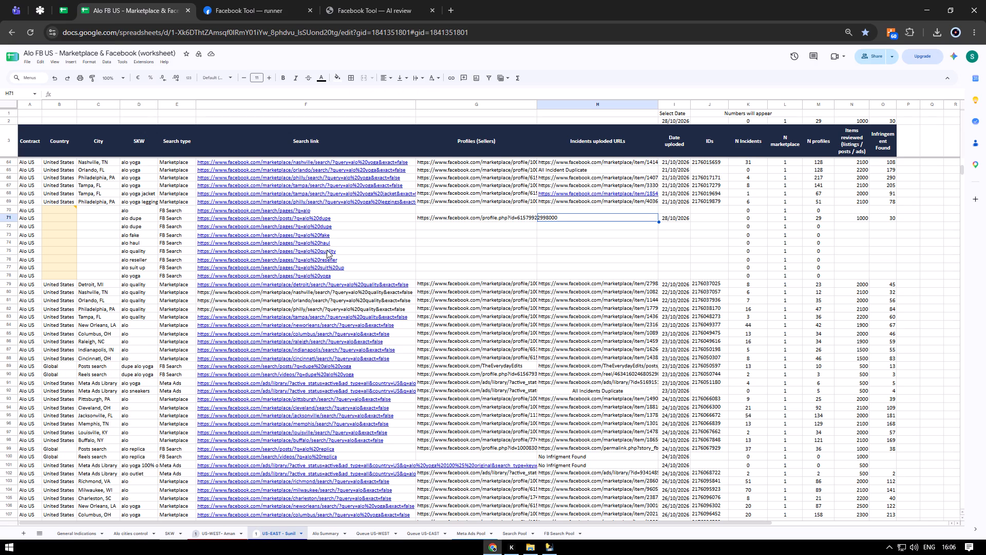
left_click(64, 2)
key("Right")
key("Return")
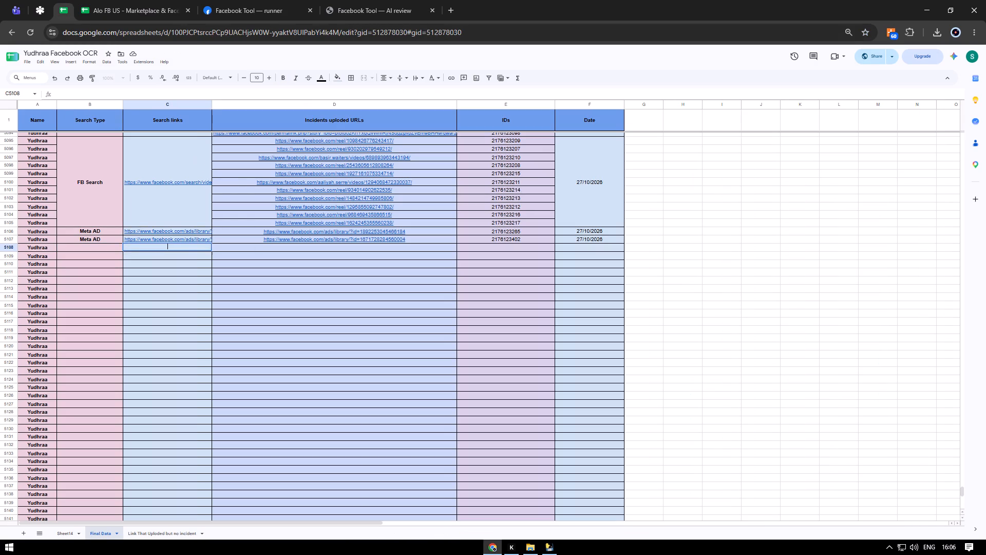
key("ctrl+shift+v")
key("Return")
key("Up")
key("ctrl+shift+l")
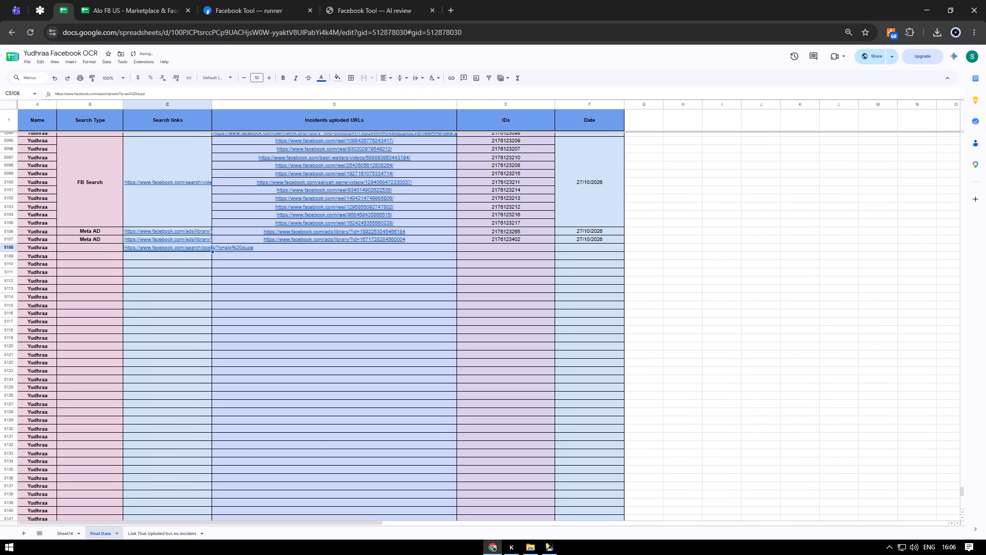
Copy the link status from the Red Points upload and paste it beside the Final Data table, starting at H5110.
key("Right")
key("Right")
key("Right")
key("Right")
key("Down")
key("Down")
key("Right")
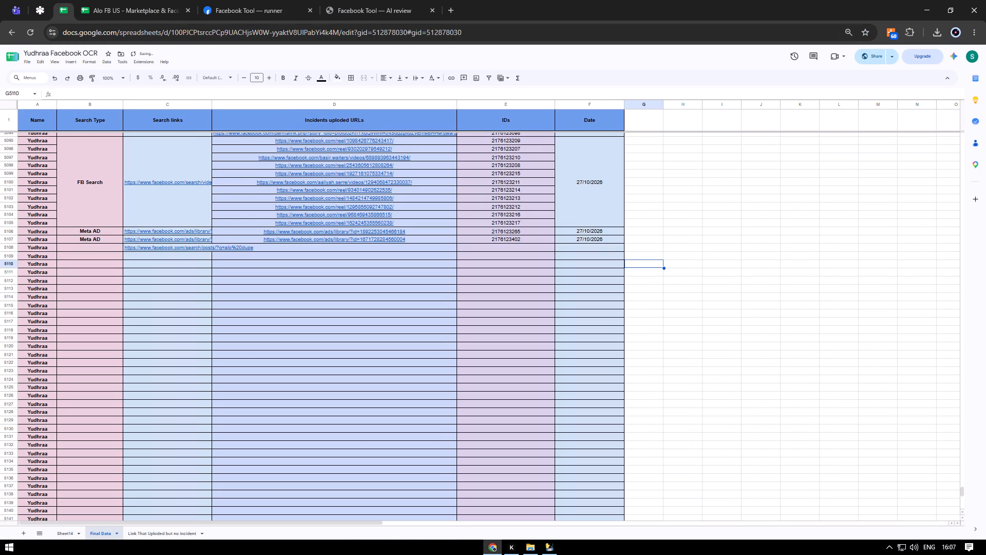
left_click(33, 0)
left_click(900, 97)
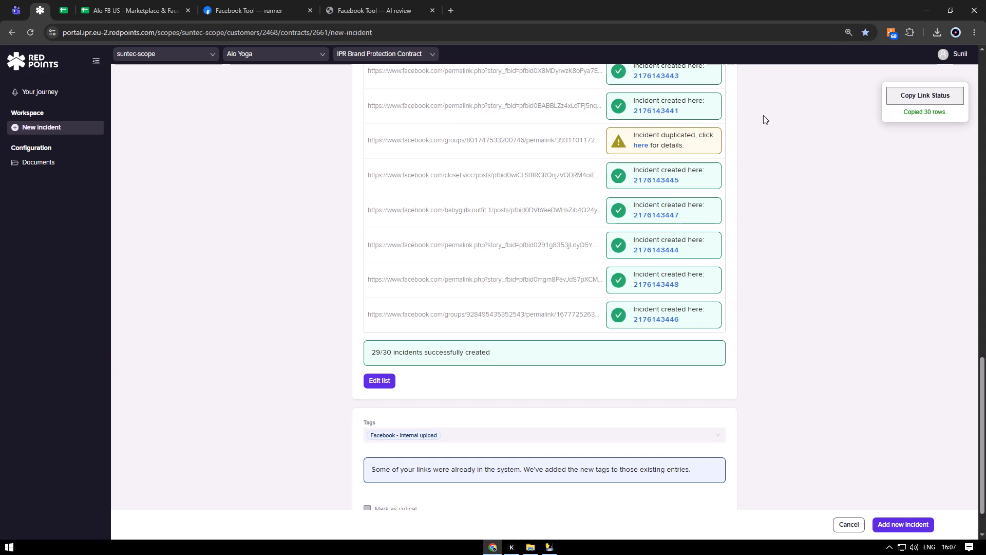
left_click(68, 0)
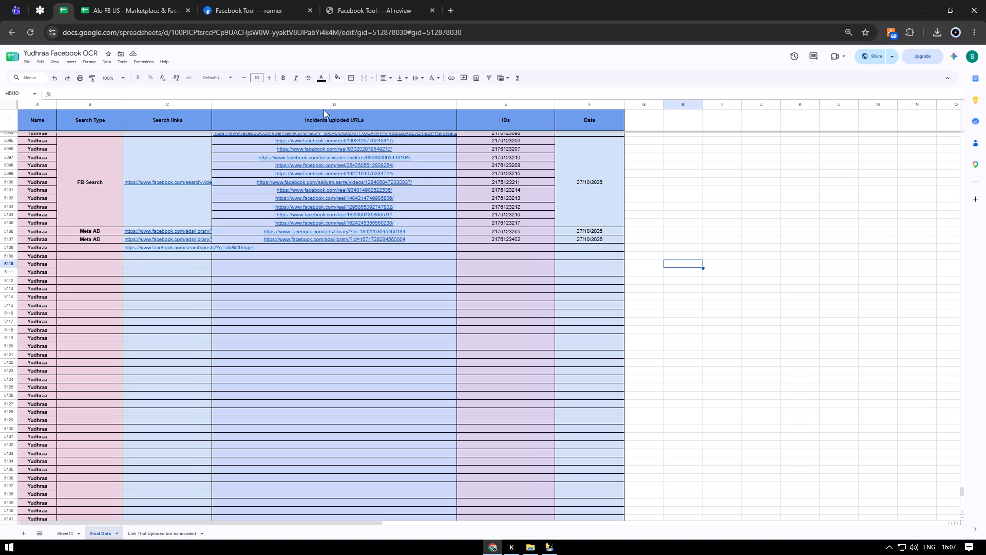
key("ctrl+v")
Delete the Status column from the pasted link status data.
key("Right")
key("ctrl+shift+x")
key("Up")
key("Up")
key("Up")
key("Up")
key("Up")
key("Up")
key("Up")
key("Up")
key("Up")
key("Up")
key("Up")
key("Up")
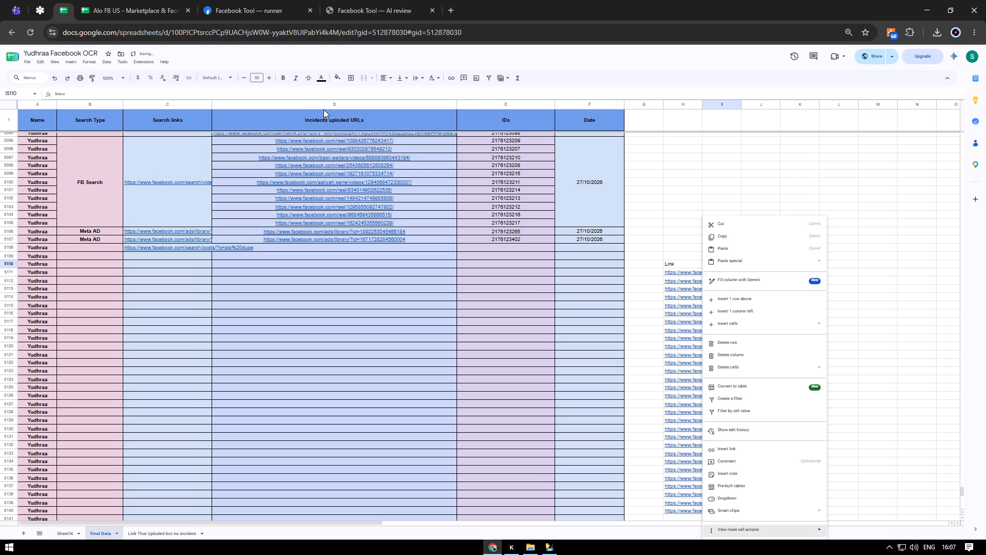
key("Up")
key("Return")
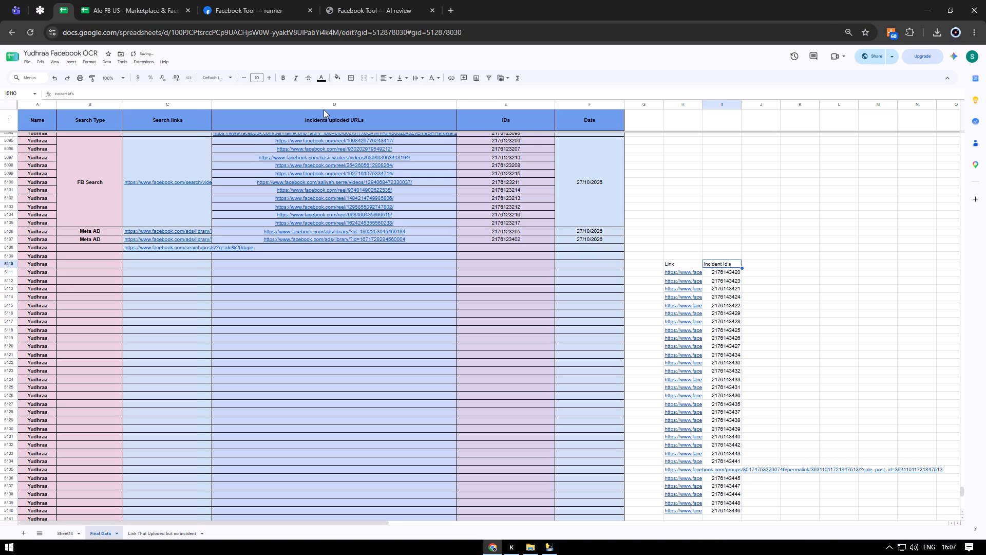
Add a filter to the Link and Incident Id's columns and exclude blank incident IDs.
key("shift+Left")
key("alt+d")
key("alt+f")
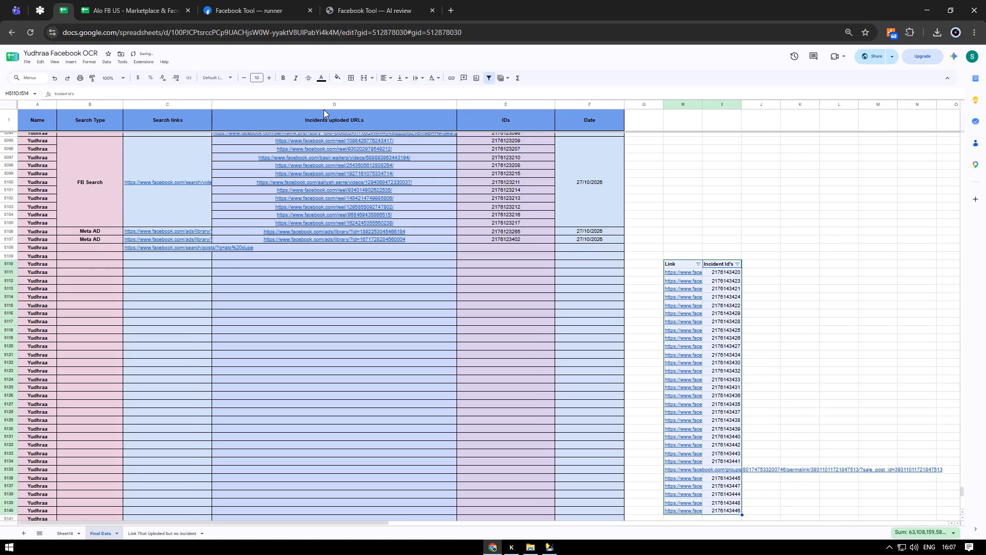
left_click(737, 262)
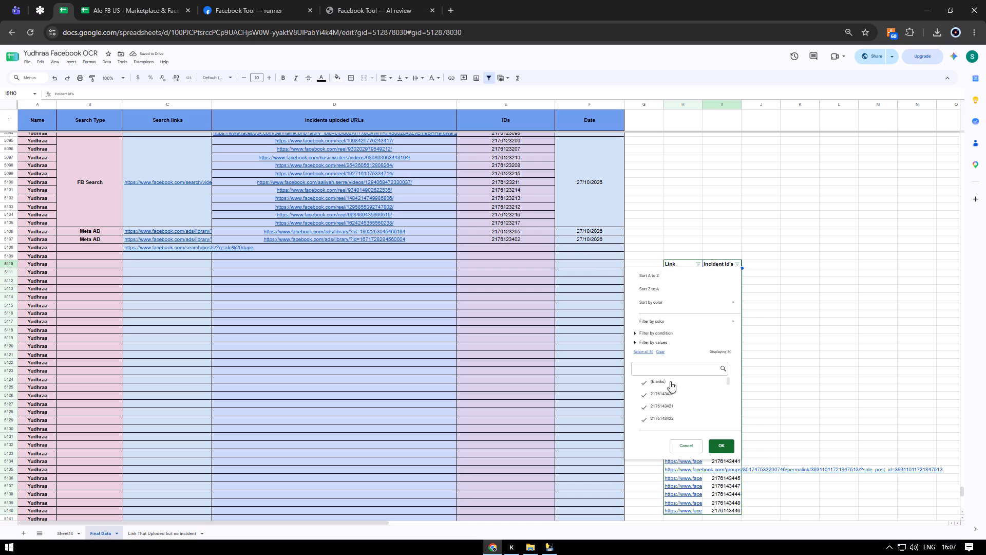
left_click(658, 386)
left_click(727, 446)
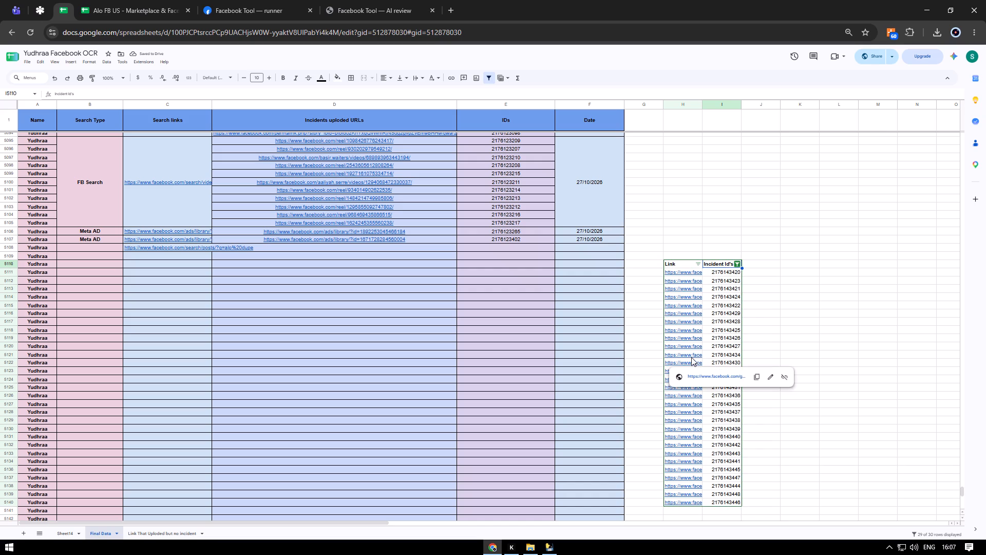
Undo the last filter change and delete the link row without an incident ID, isolating it by filtering Incident Id's to blanks only.
key("ctrl+z")
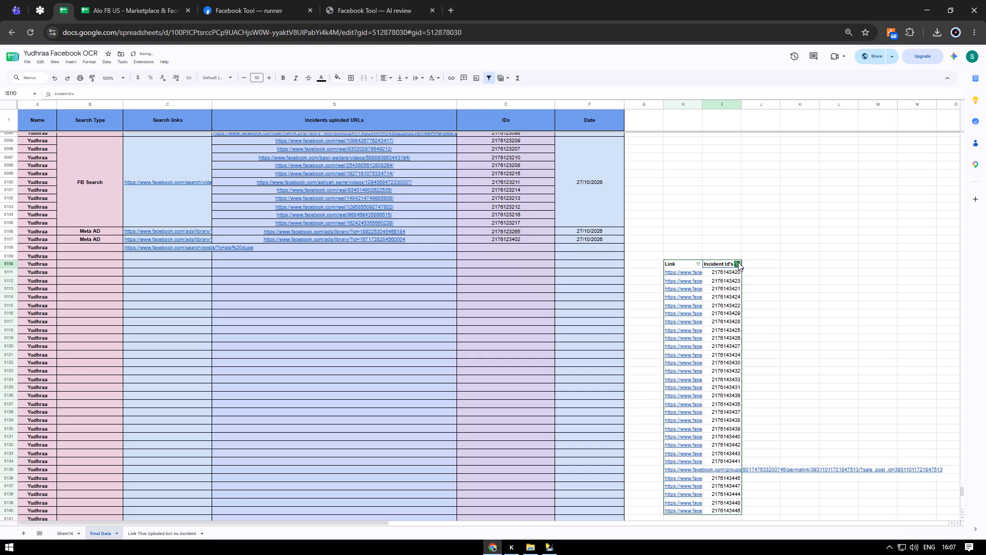
left_click(738, 262)
left_click(661, 350)
left_click(668, 381)
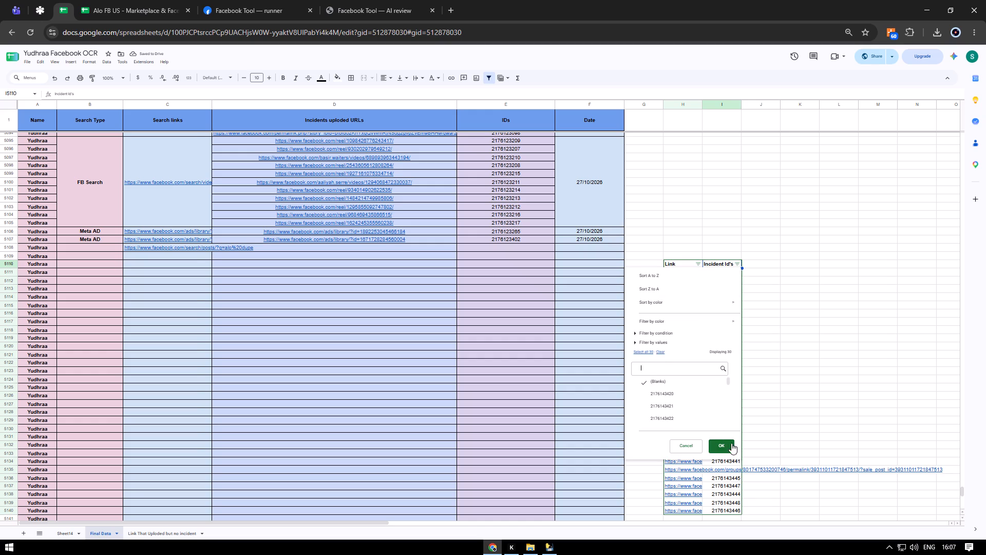
left_click(728, 443)
left_click(674, 274)
right_click(676, 273)
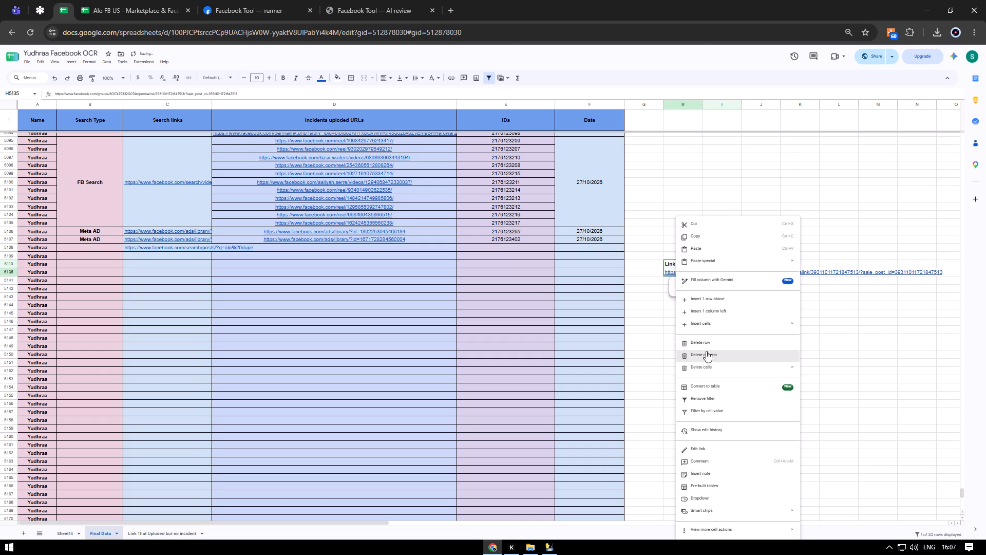
left_click(705, 346)
Select all values in the Incident Id's filter so that every link row is listed again.
left_click(735, 261)
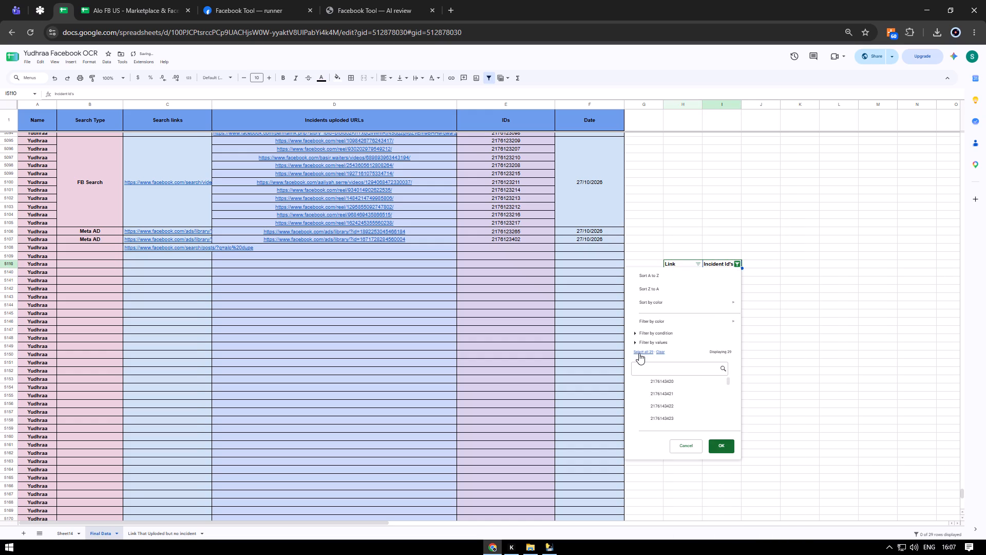
left_click(639, 353)
left_click(728, 443)
Remove the filter from the link list and clear its Link and Incident Id's header cells in row 5110.
key("shift+Left")
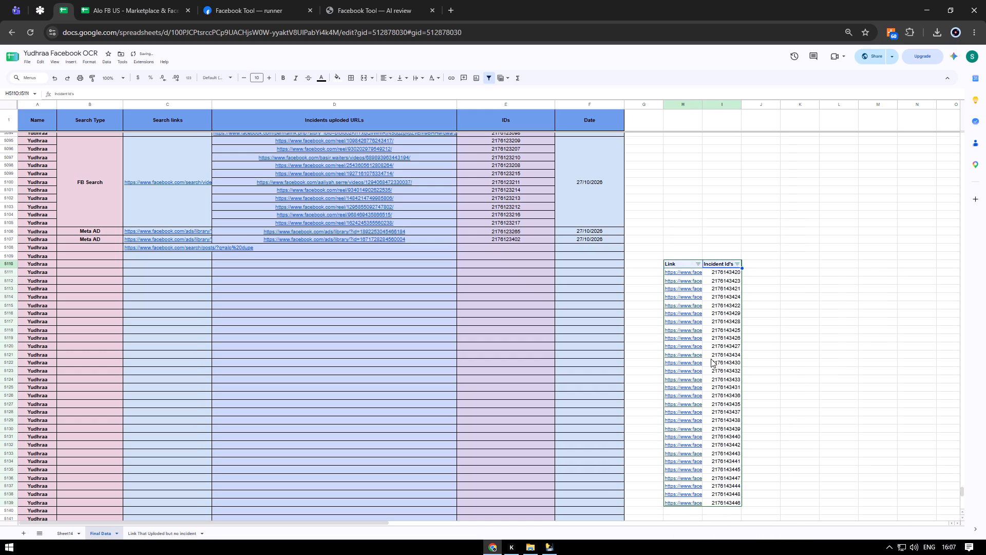
key("alt+d")
key("alt+f")
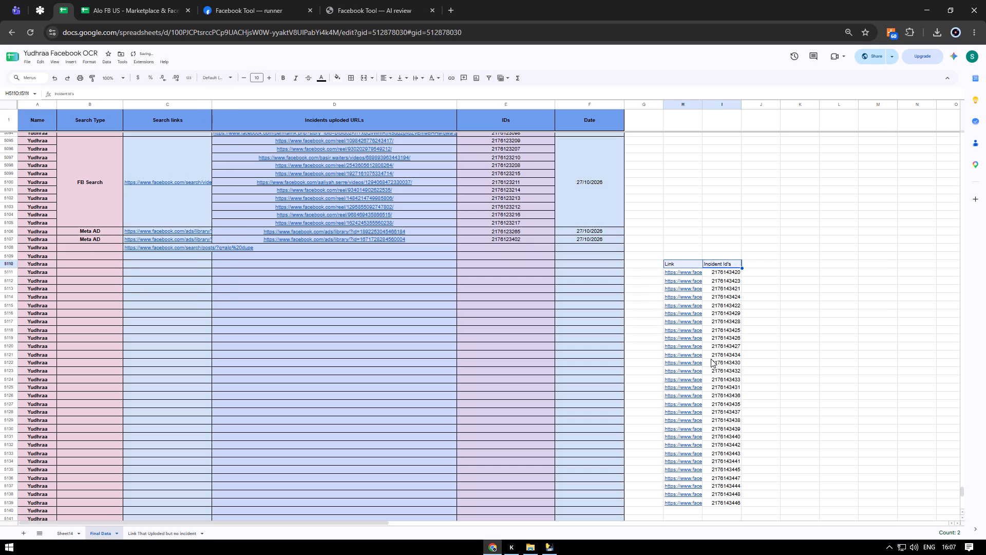
key("Delete")
Cut the links and incident IDs in H5111:I5139 and go to D5108, the first empty Incidents uploded URLs cell.
key("Left")
key("Down")
key("ctrl+shift+Right")
key("ctrl+shift+Down")
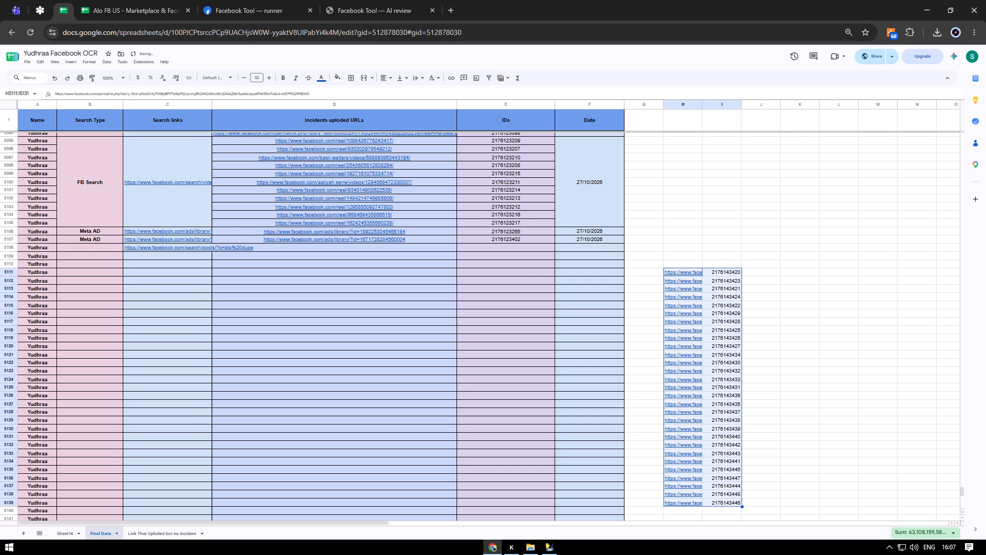
key("ctrl+x")
key("Left")
key("Right")
key("Right")
key("Left")
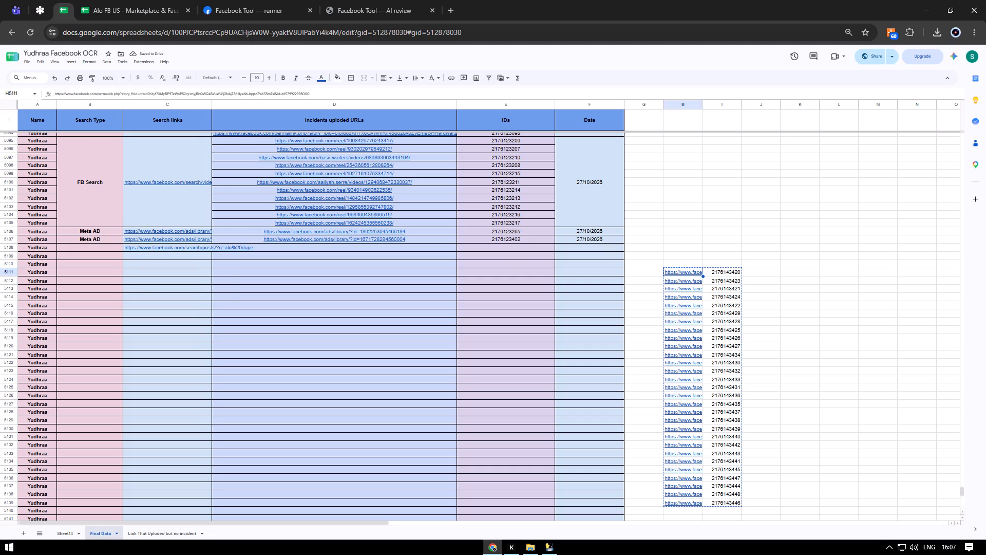
key("ctrl+Left")
key("Right")
key("Right")
key("Right")
key("Up")
key("Up")
key("Up")
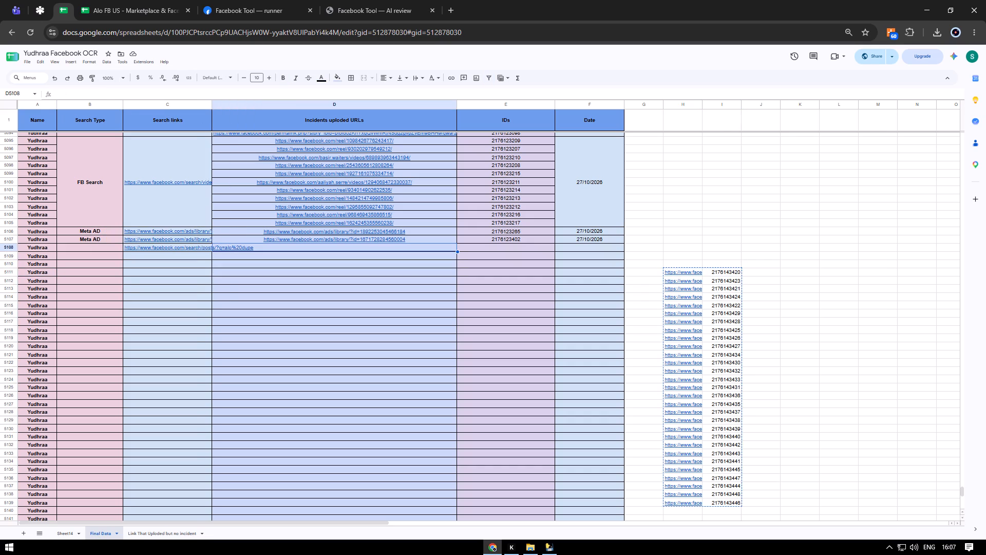
Paste the cut links and incident IDs from D5108 down, centring the IDs and left-aligning the URLs.
key("ctrl+v")
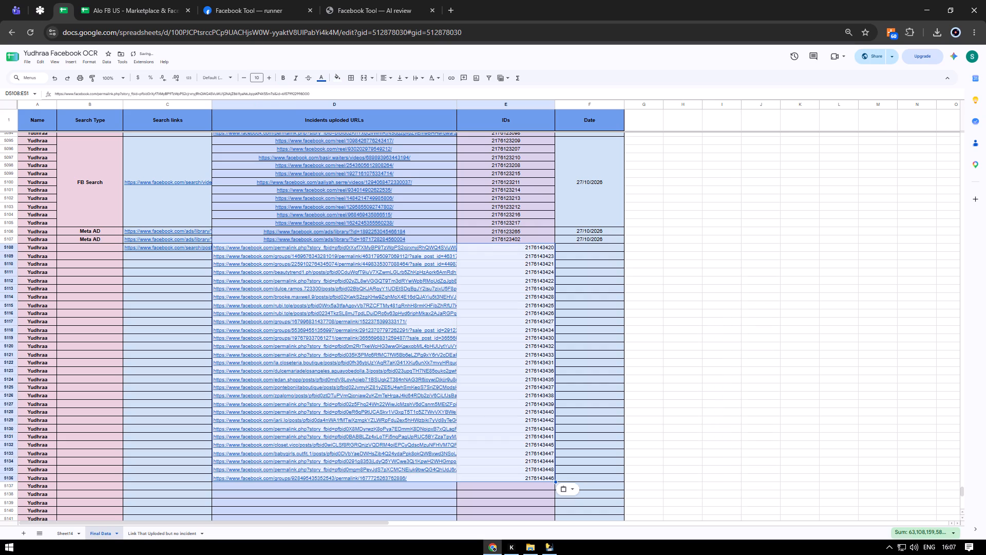
key("ctrl+shift+e")
key("shift+Left")
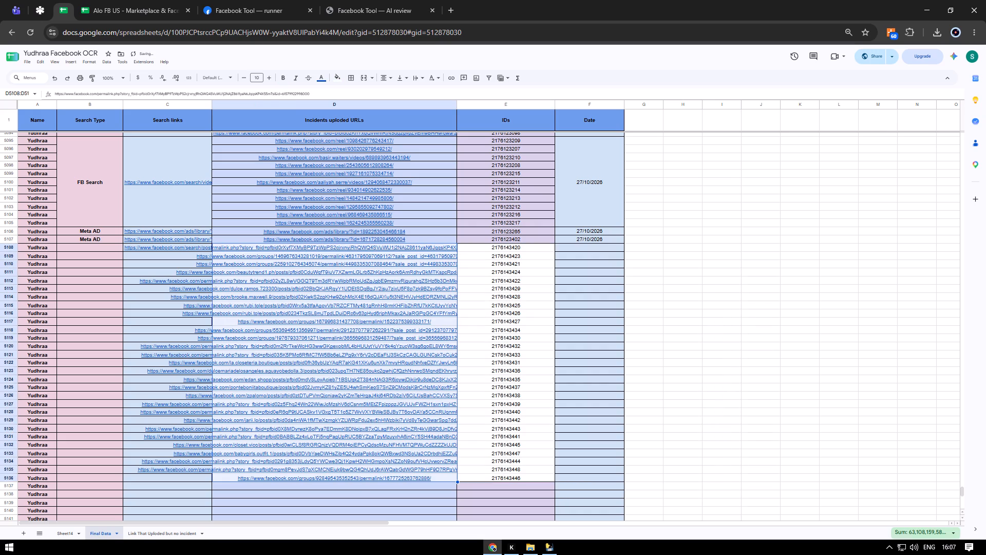
key("ctrl+shift+l")
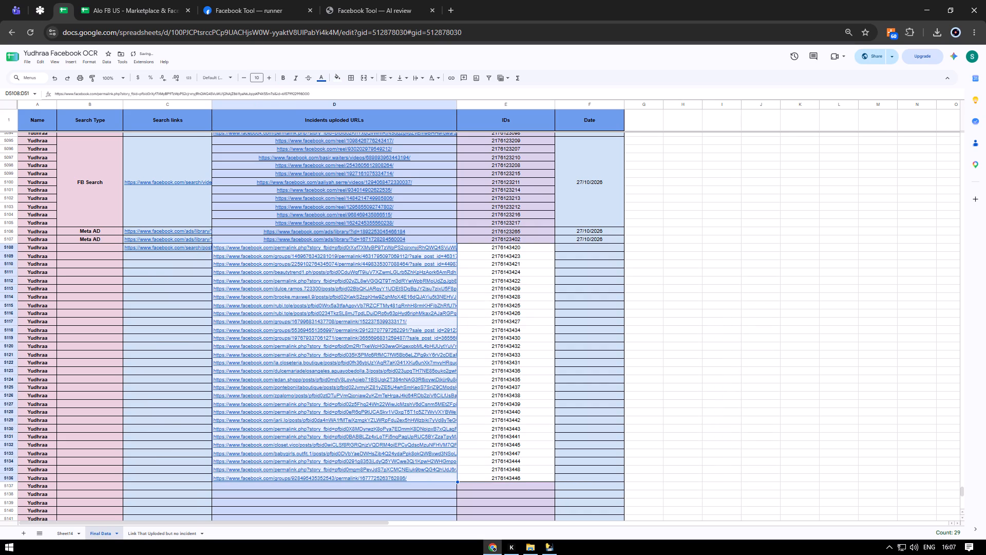
Copy the incident URLs in D5108:D5136 into cell H71, Incidents uploaded URLs, of the Alo FB US worksheet.
key("ctrl+c")
key("ctrl+c")
key("ctrl+c")
key("ctrl+Tab")
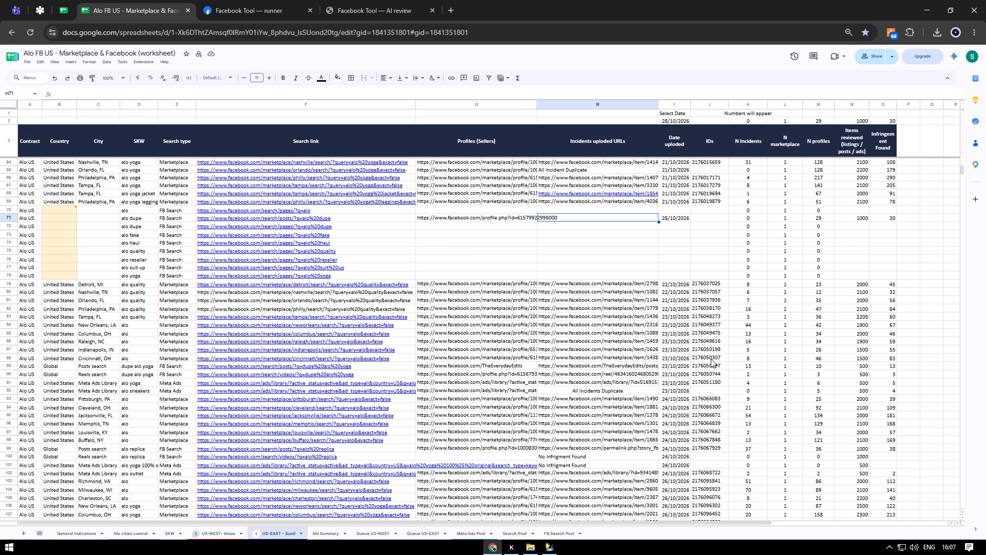
key("Return")
key("ctrl+shift+v")
key("Return")
key("Up")
key("Right")
key("Right")
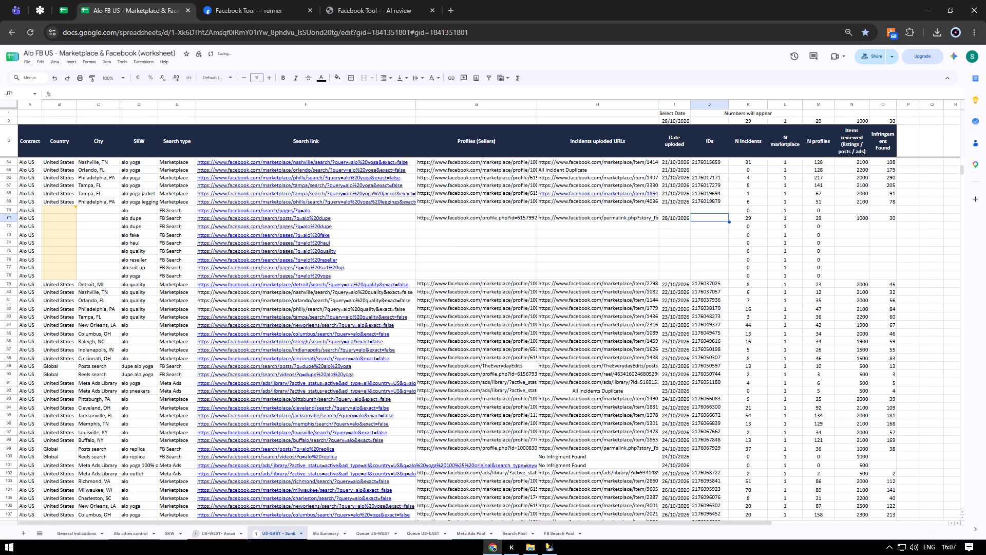
Copy the incident IDs in E5108:E5136 of the Yudhraa Facebook OCR sheet into IDs cell J71 of the Alo FB US worksheet.
key("ctrl+shift+Tab")
key("Right")
key("ctrl+shift+Down")
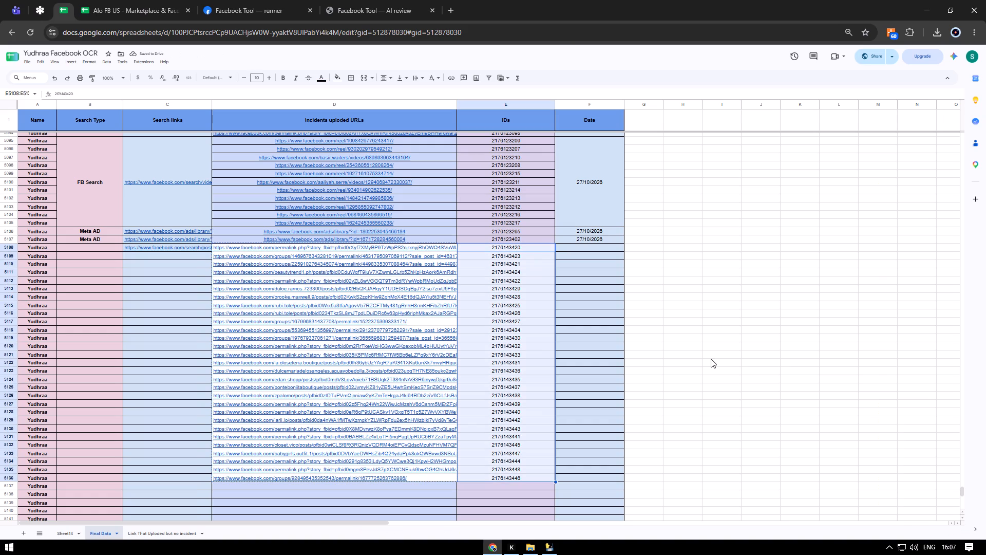
key("ctrl+c")
key("ctrl+c")
key("ctrl+c")
key("ctrl+shift+Tab")
key("ctrl+Tab")
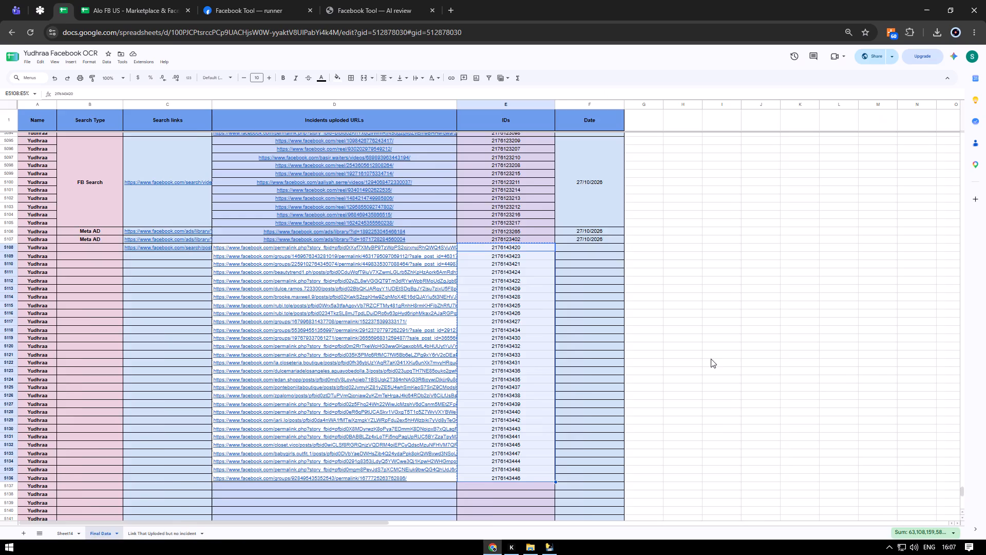
key("ctrl+Tab")
key("Return")
key("ctrl+shift+v")
key("Return")
key("Up")
Review the row 71 entries, then open its "alo dupe" posts search link, look over the Facebook results and close them.
key("Left")
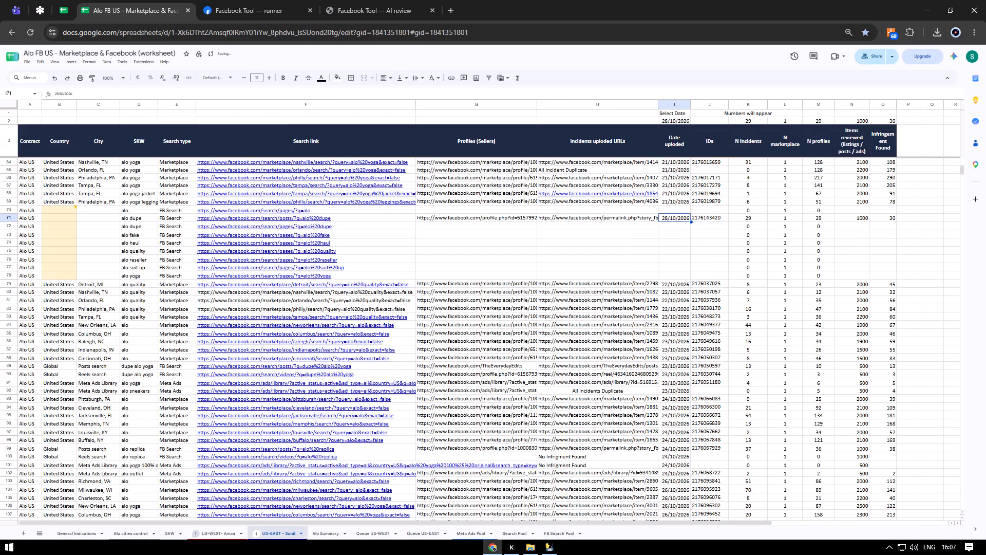
key("Left")
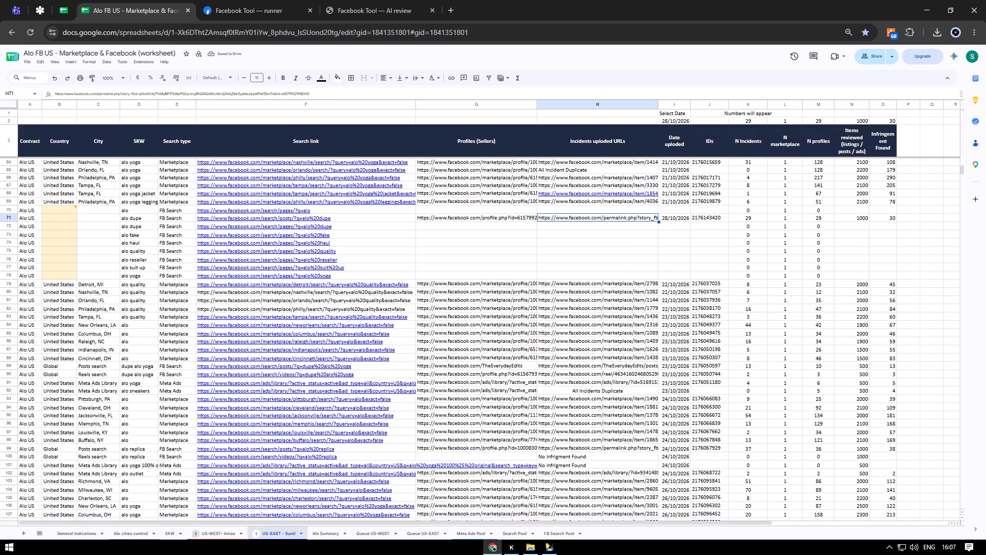
key("Right")
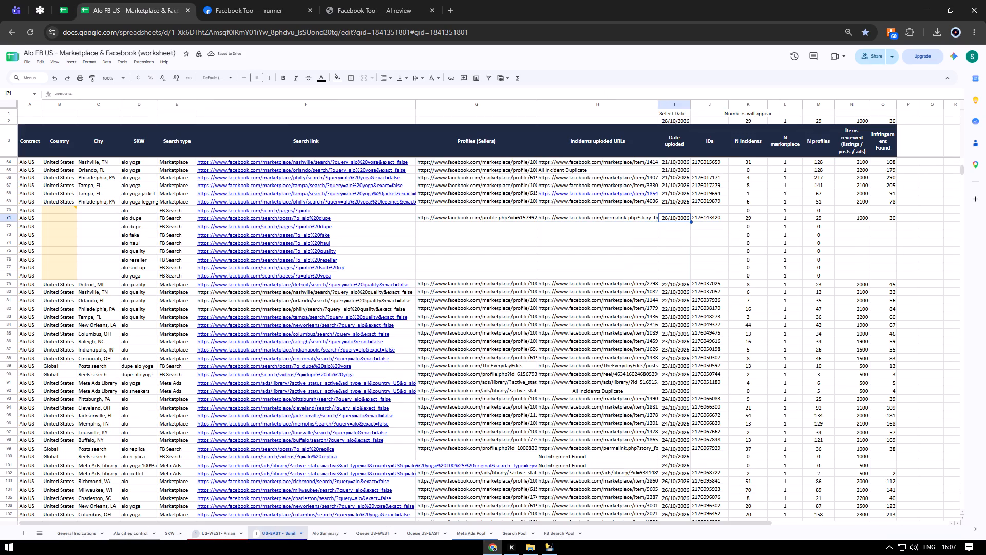
key("Left")
key("Left")
key("Left")
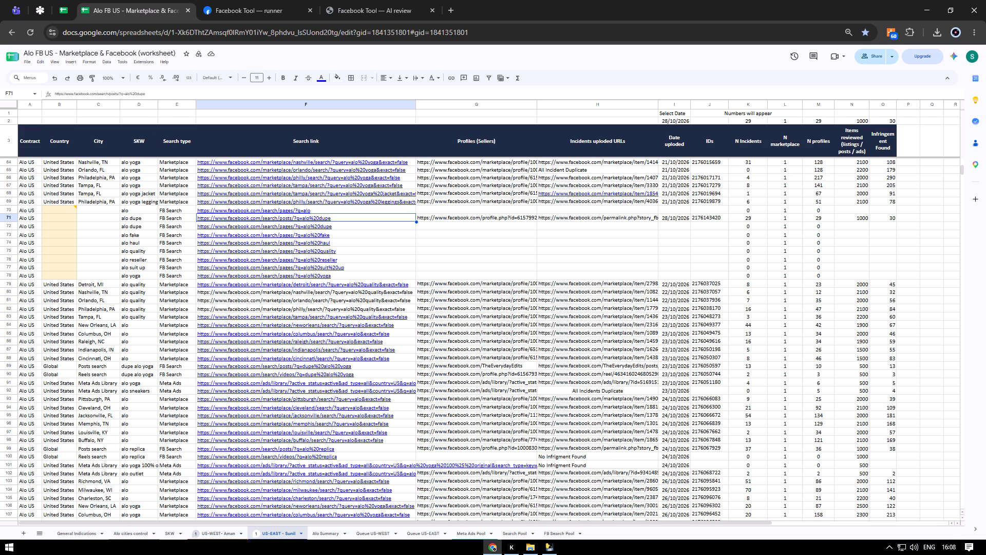
left_click(246, 0)
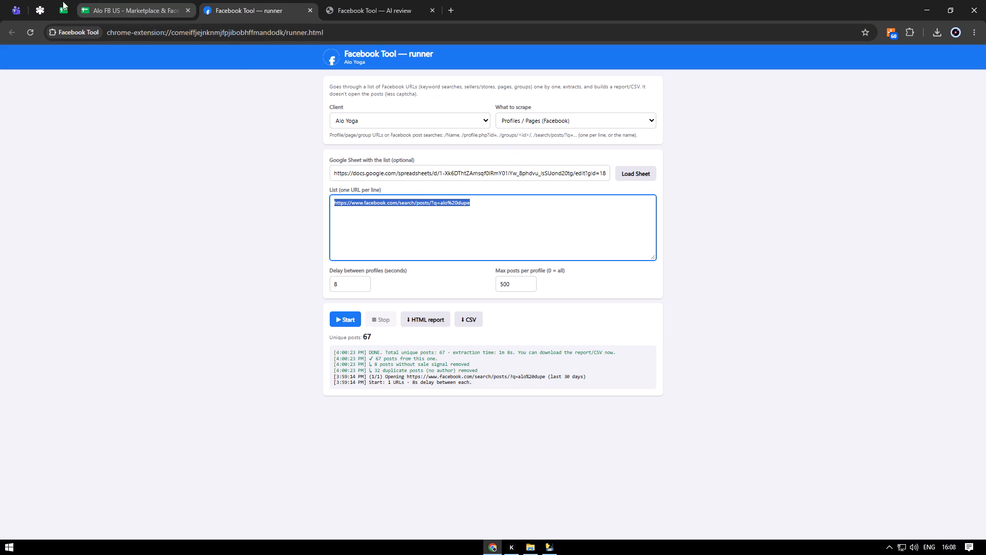
left_click(43, 7)
left_click(93, 0)
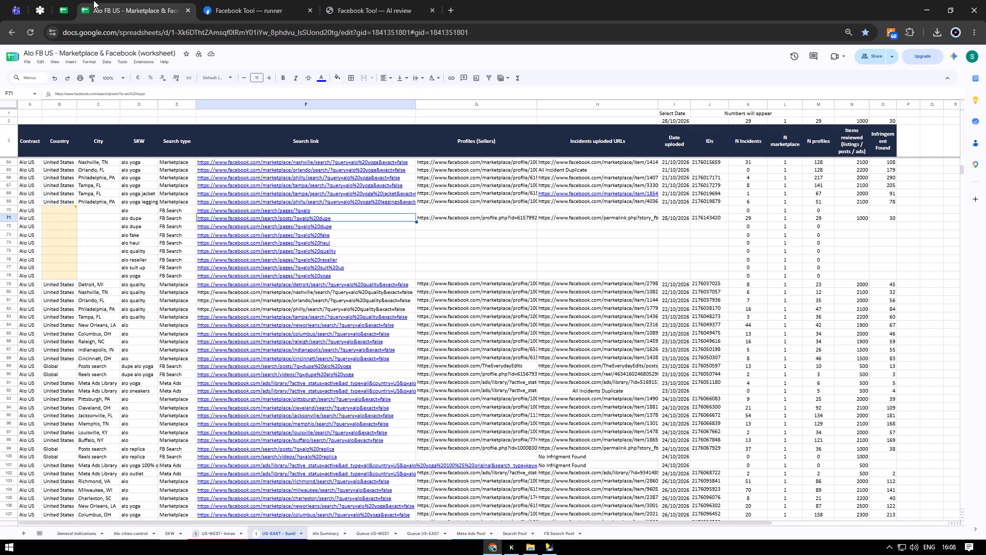
key("alt+Return")
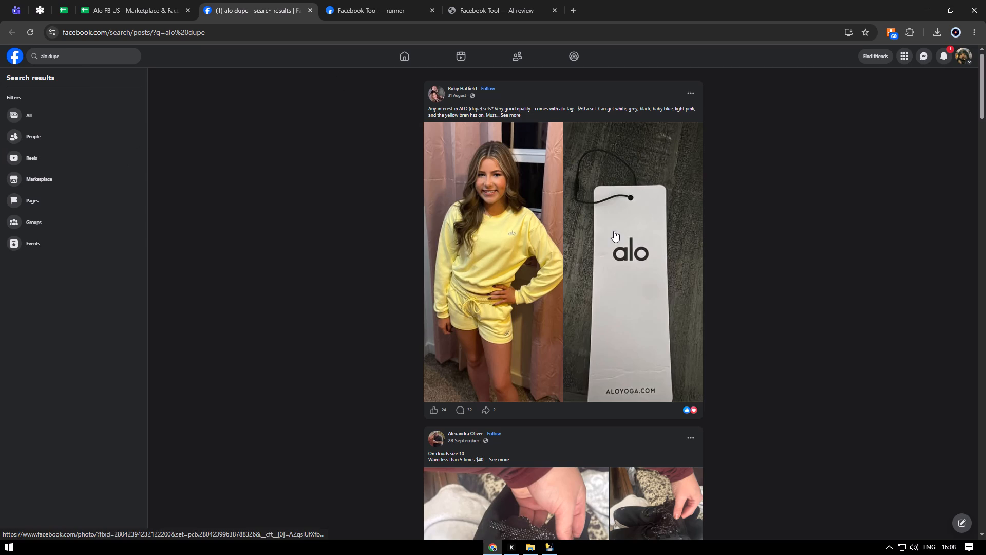
middle_click(288, 0)
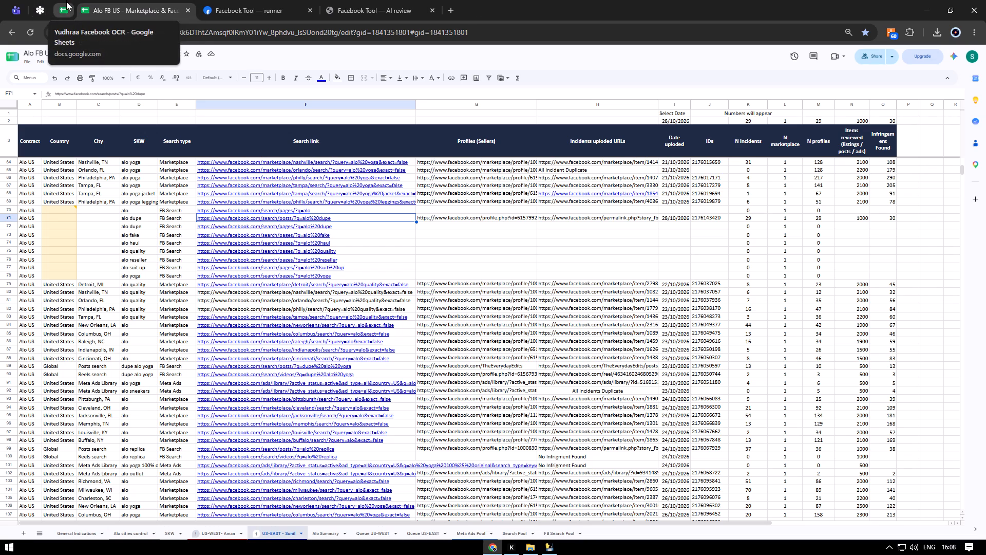
Copy the "alo dupe" pages search link from F72 and put it in the Facebook Tool runner's URL list, replacing the posts link.
key("Down")
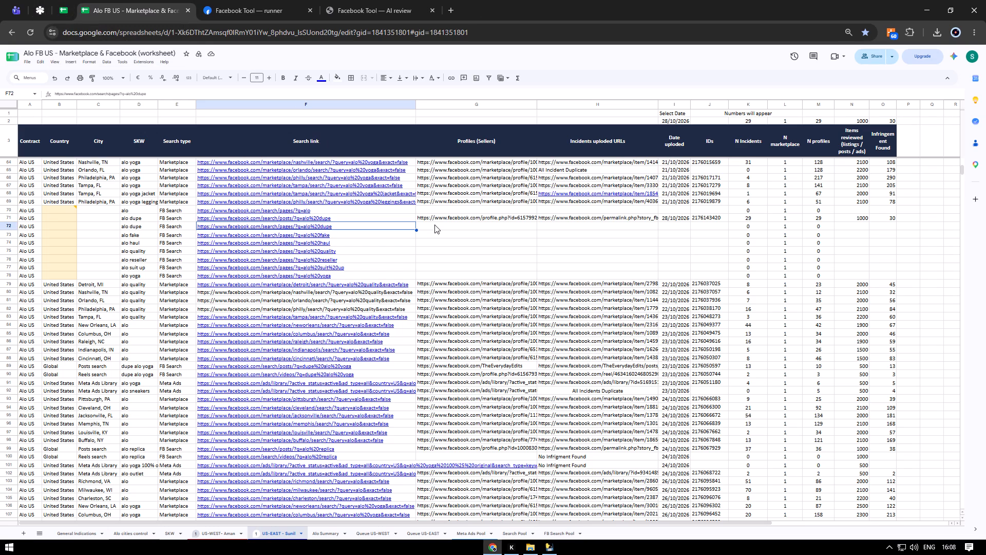
key("ctrl+c")
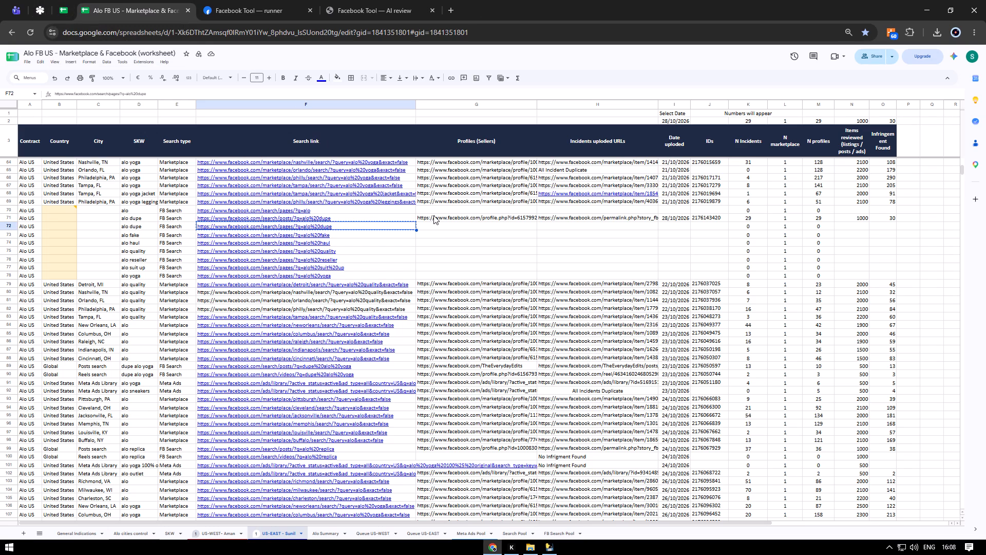
key("ctrl+c")
key("ctrl+c")
key("ctrl+c")
key("ctrl+c")
key("ctrl+c")
key("ctrl+c")
key("ctrl+c")
key("ctrl+c")
key("ctrl+c")
key("ctrl+c")
key("ctrl+c")
key("ctrl+c")
key("ctrl+c")
left_click(264, 0)
key("ctrl+v")
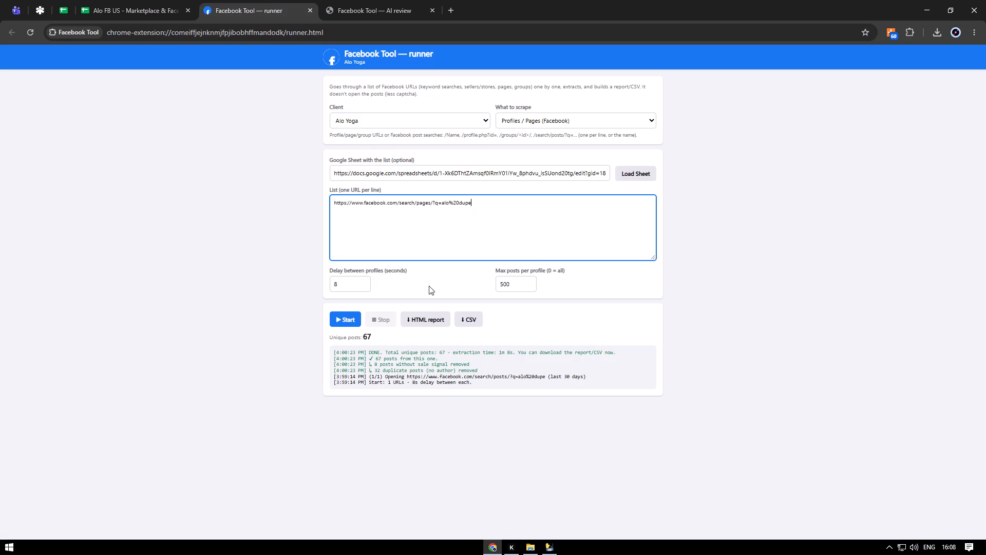
Close the Facebook Tool AI review page.
left_click(358, 0)
middle_click(358, 0)
In the Yudhraa Facebook OCR sheet, enter the date 28/10/2026 in F5108 for the new incident rows.
left_click(66, 0)
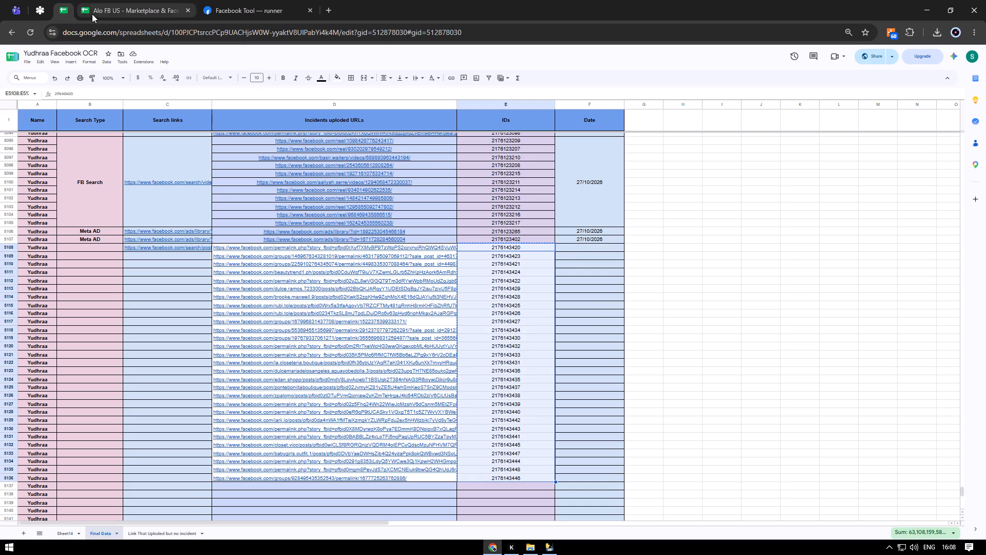
left_click(570, 251)
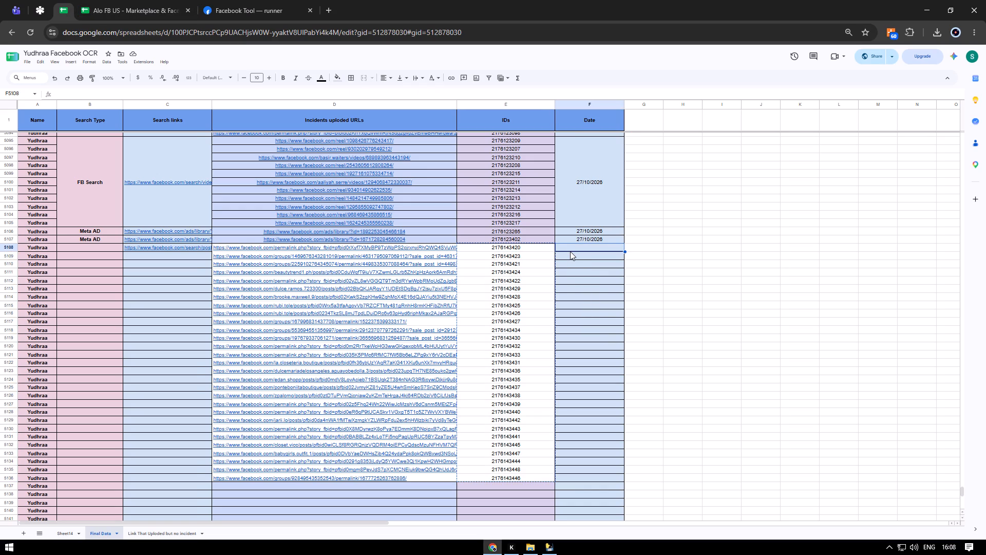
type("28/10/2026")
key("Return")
Enter "FB Search" as the Search Type in B5108, then go to the row's search link cell C5108.
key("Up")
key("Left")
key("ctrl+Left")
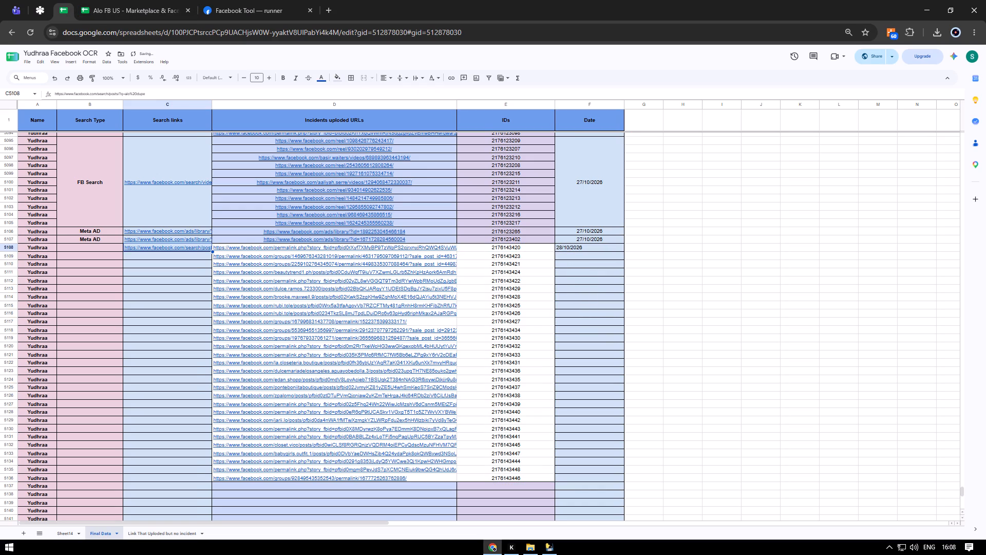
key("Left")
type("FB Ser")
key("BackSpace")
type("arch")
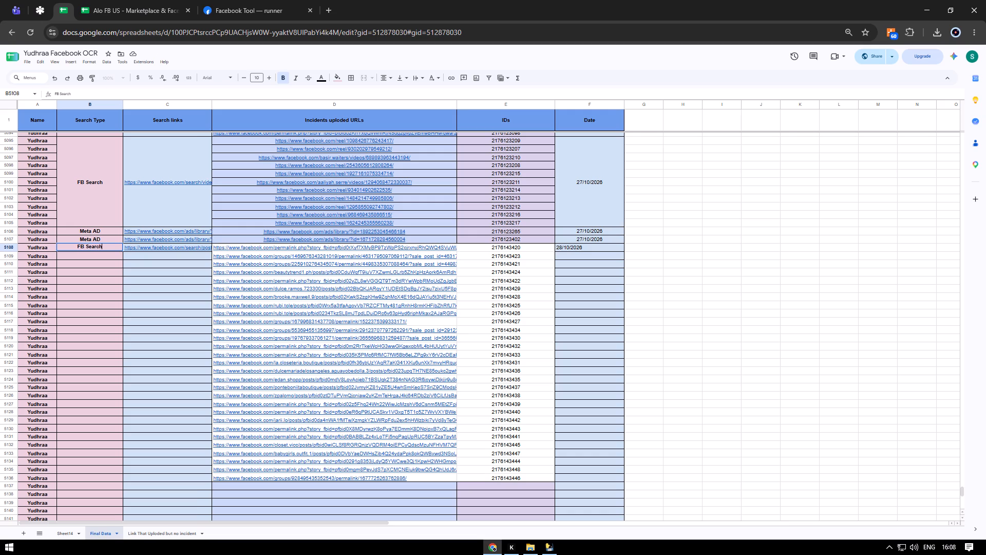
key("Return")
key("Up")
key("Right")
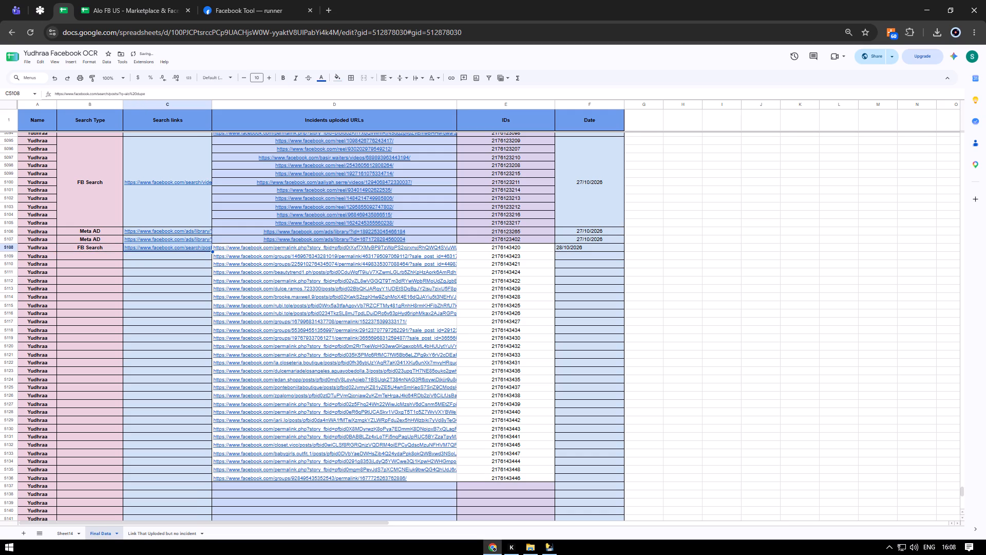
Merge the Search links cells C5108 to C5136 into one cell beside the new links.
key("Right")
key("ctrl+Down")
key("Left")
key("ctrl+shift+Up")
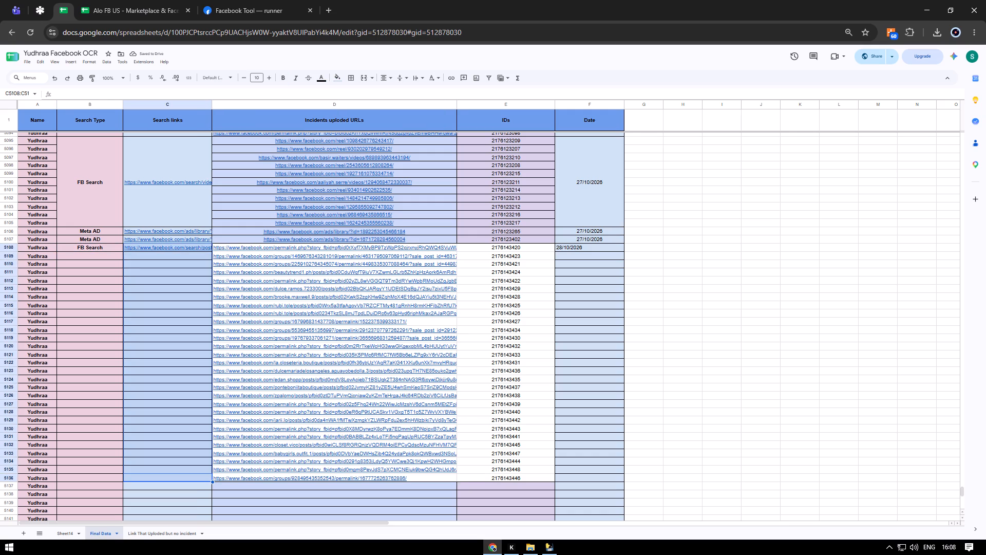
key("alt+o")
type("ma")
Merge the Search Type cells B5108 to B5136 into one FB Search cell.
key("Left")
key("ctrl+shift+Up")
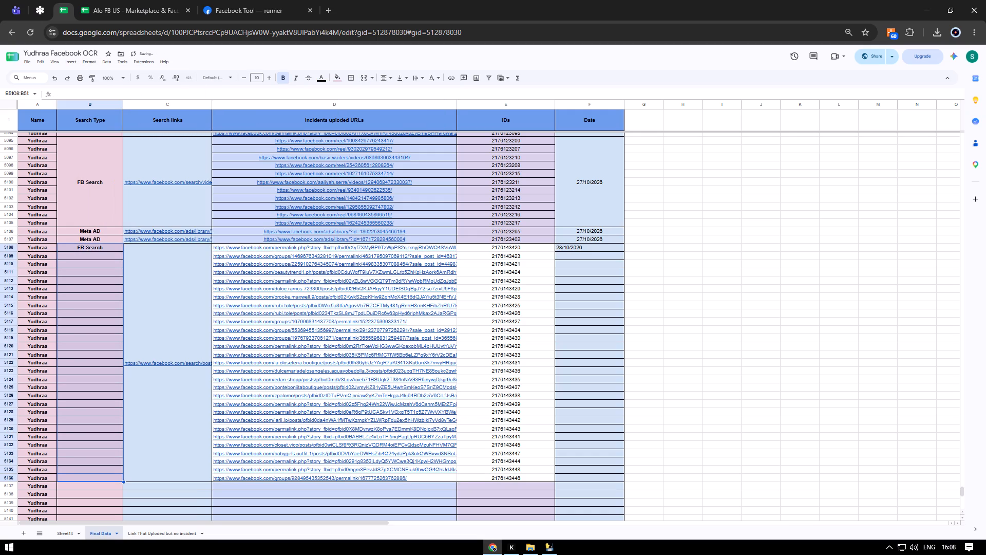
key("alt+o")
type("ma")
Merge the Date cells F5108 to F5136 into one cell for 28/10/2026.
key("Right")
key("Right")
key("Right")
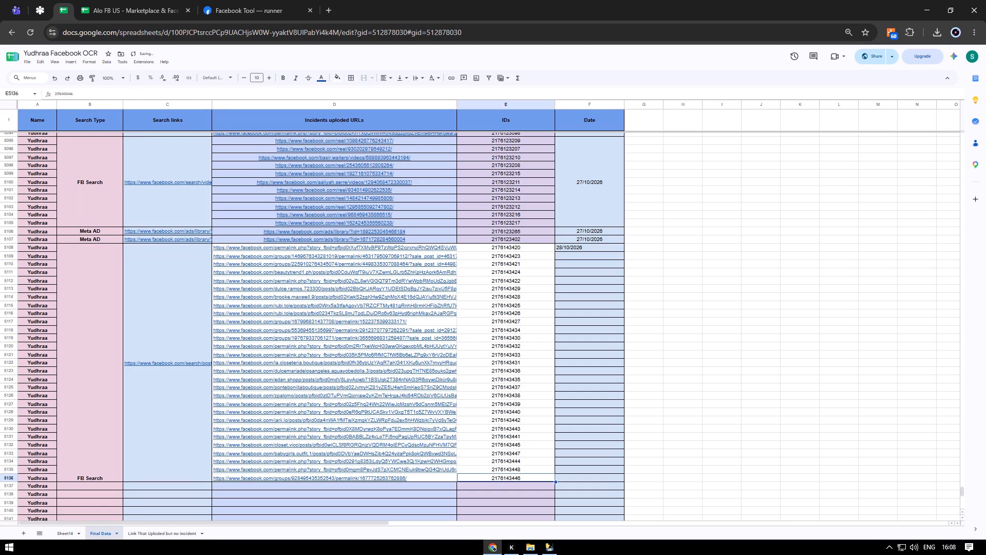
key("Right")
key("ctrl+shift+Up")
key("alt+o")
type("ma")
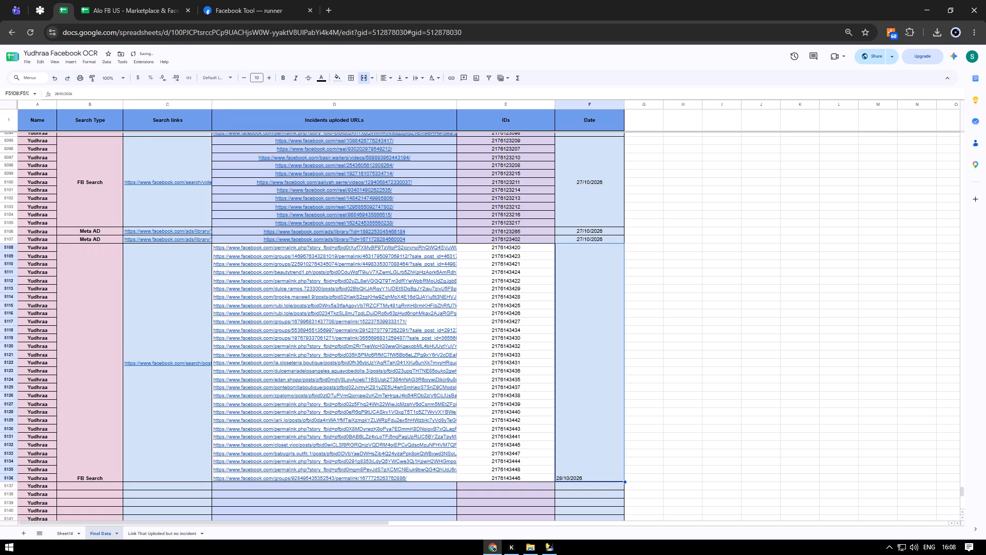
Align the merged FB Search and 28/10/2026 cells to the middle vertically and centre them horizontally.
left_click(79, 339, "ctrl")
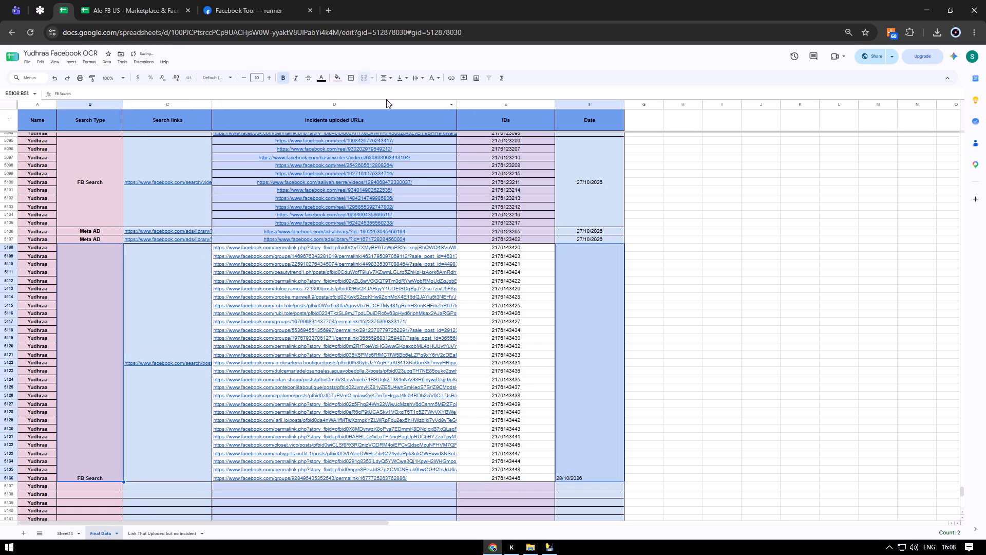
left_click(398, 79)
left_click(415, 92)
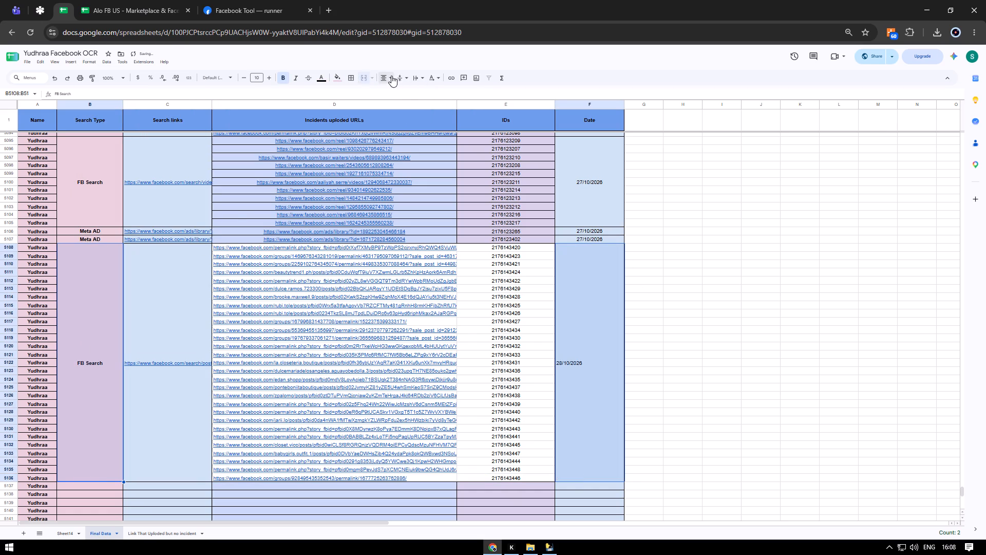
left_click(390, 76)
left_click(399, 90)
Fill the Incidents uploded URLs cells D5106 to D5137 with the column's light blue colour.
scroll(392, 442, "down", 4)
scroll(390, 434, "up", 1)
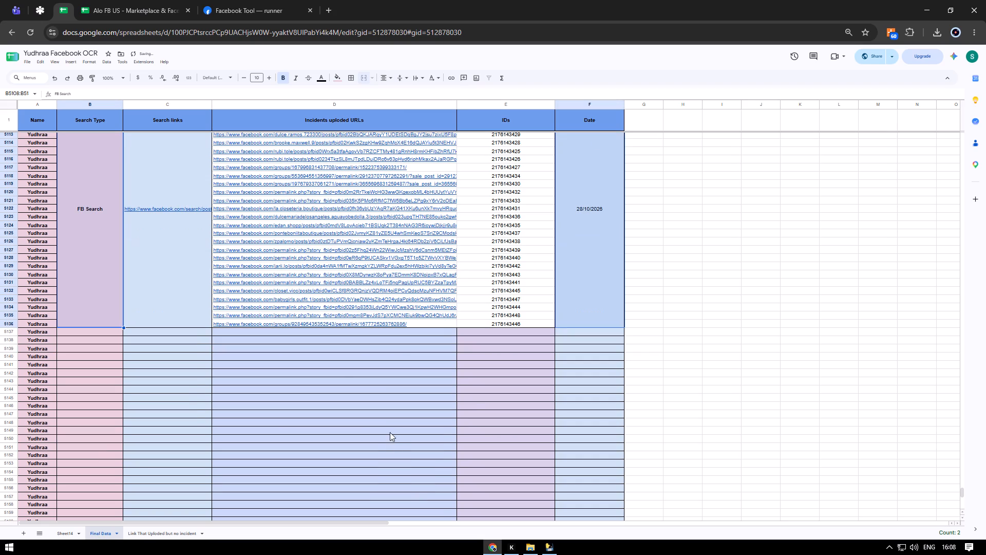
left_click(426, 324)
left_click_drag(427, 331, 416, 281)
scroll(428, 331, "up", 4)
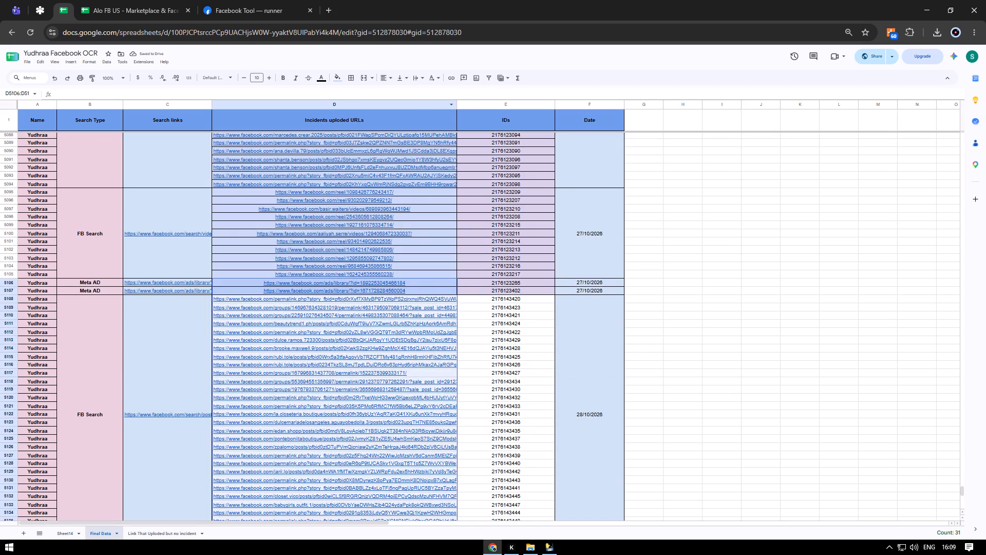
left_click(340, 82)
left_click(389, 121)
Fill the IDs cells E5107 to E5138 with the column's light purple colour.
left_click_drag(521, 292, 520, 293)
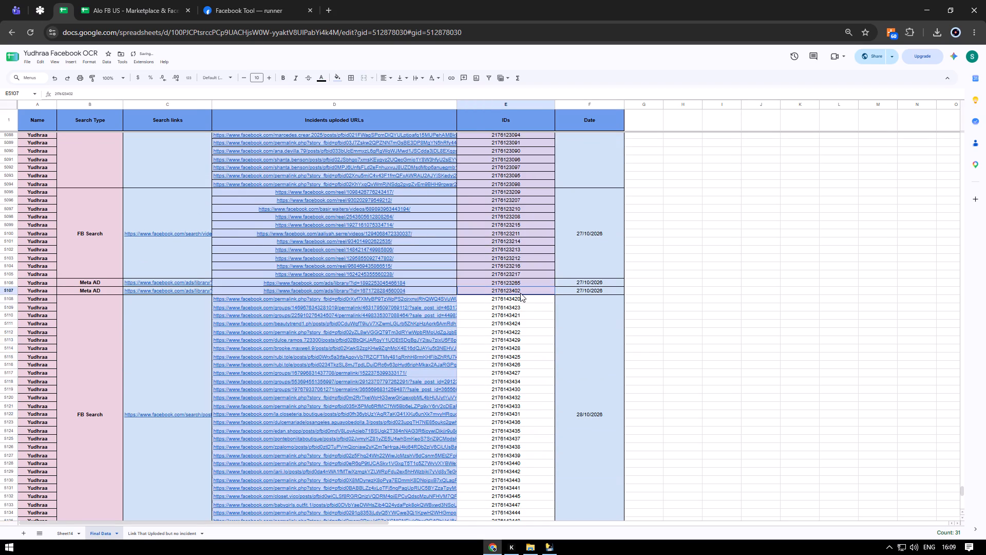
left_click_drag(520, 293, 516, 468)
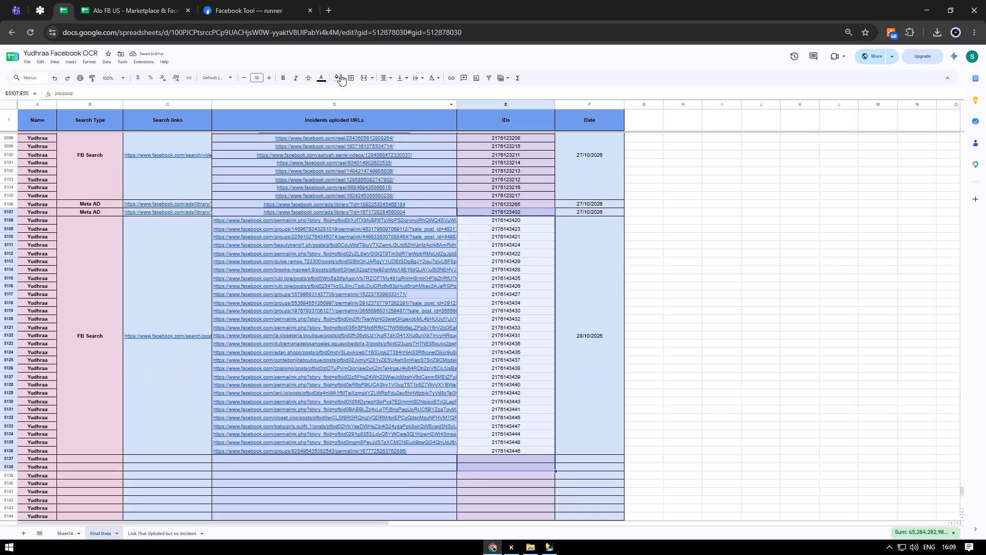
left_click(340, 75)
left_click(404, 119)
scroll(255, 387, "down", 3)
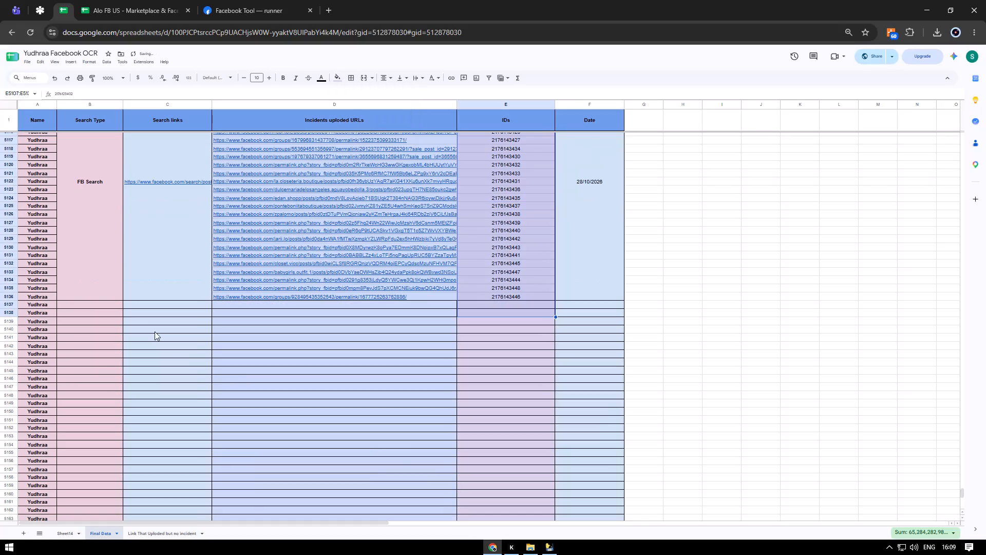
Start row 5137 with FB Search as the Search Type and 28/10/2026 as the centred Date.
left_click(97, 305)
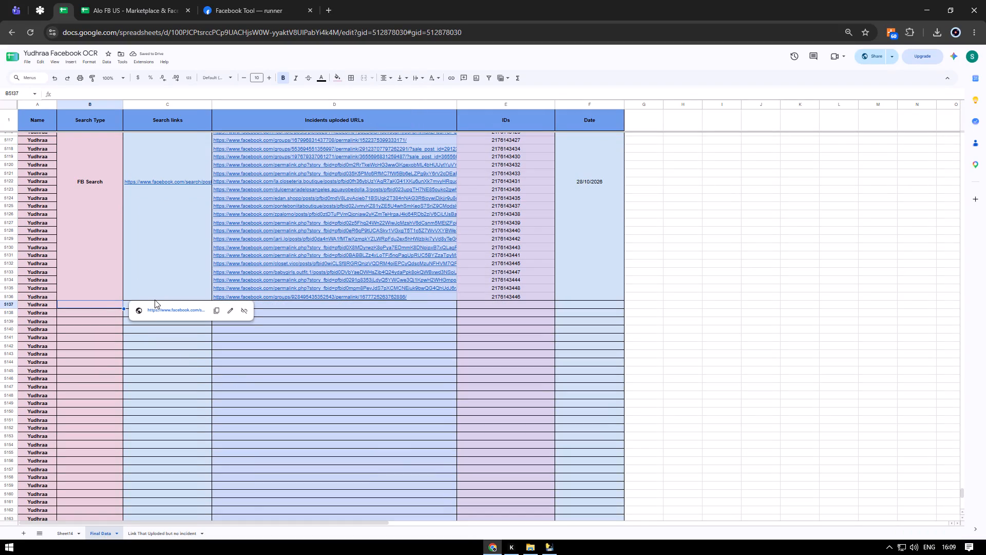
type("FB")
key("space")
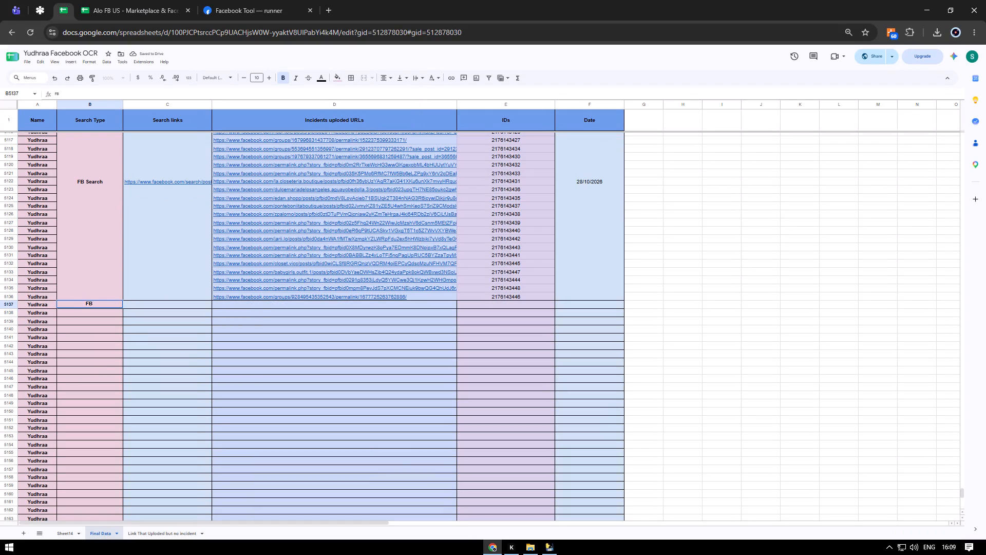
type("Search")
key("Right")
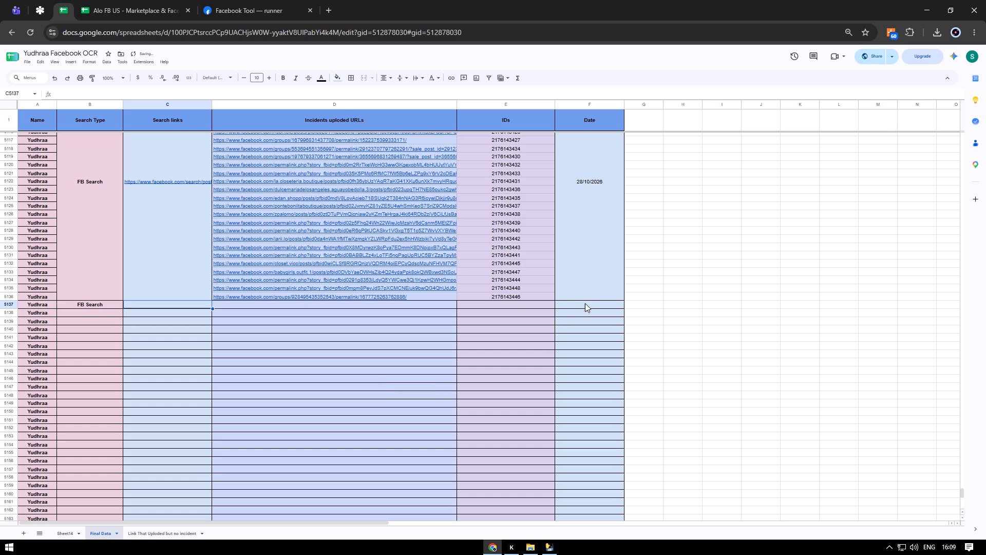
left_click(584, 301)
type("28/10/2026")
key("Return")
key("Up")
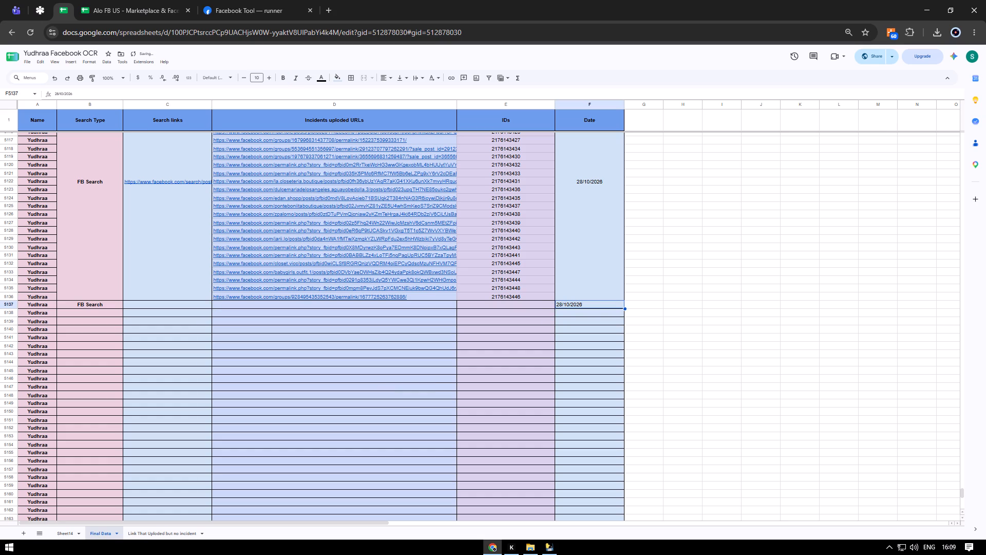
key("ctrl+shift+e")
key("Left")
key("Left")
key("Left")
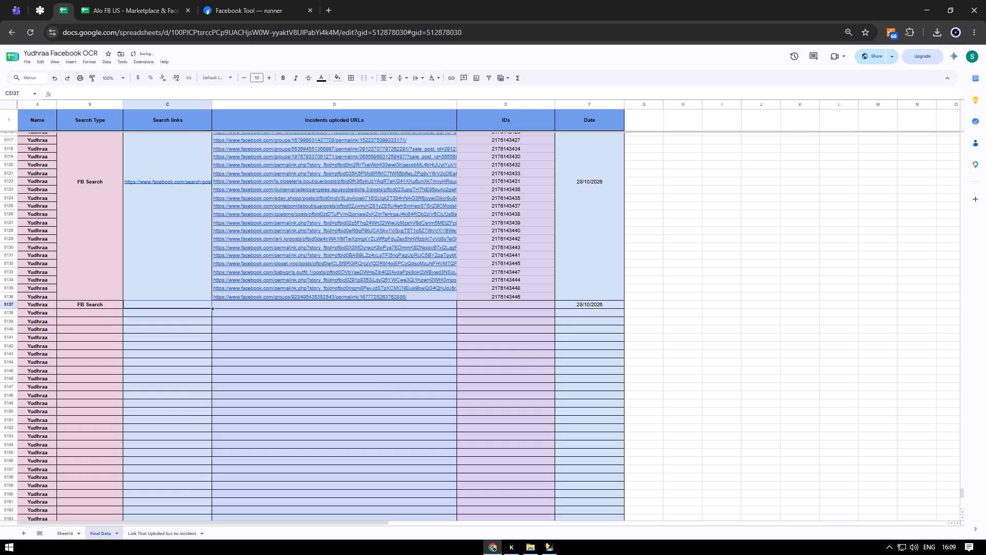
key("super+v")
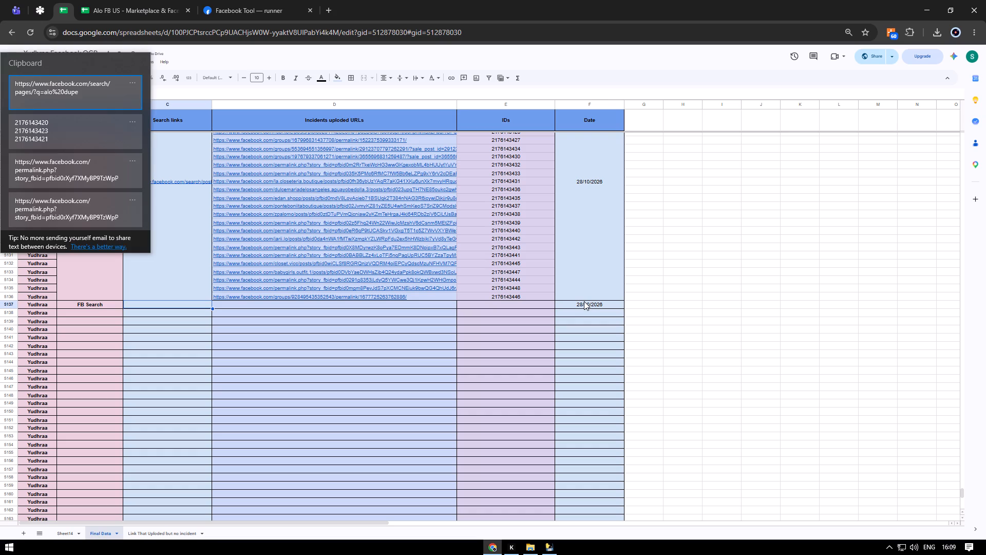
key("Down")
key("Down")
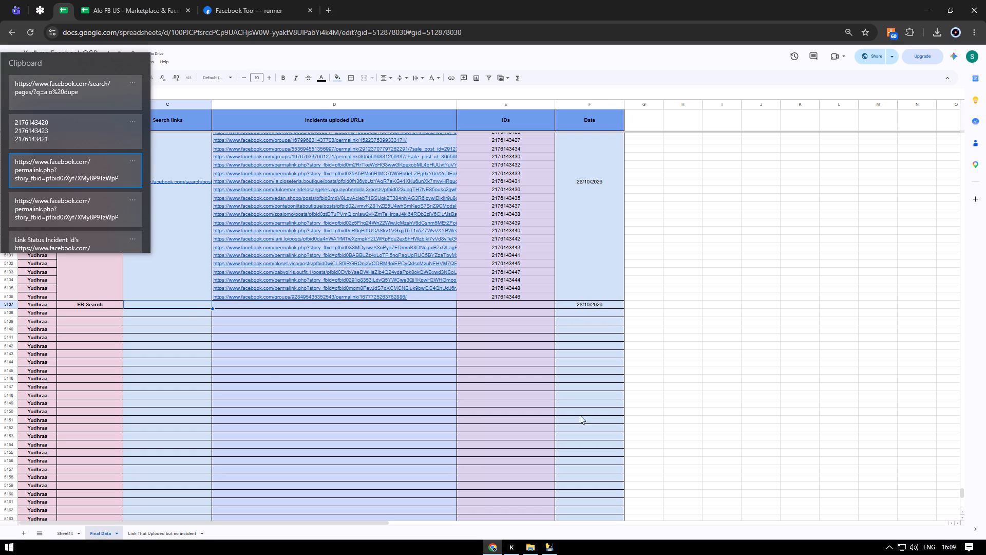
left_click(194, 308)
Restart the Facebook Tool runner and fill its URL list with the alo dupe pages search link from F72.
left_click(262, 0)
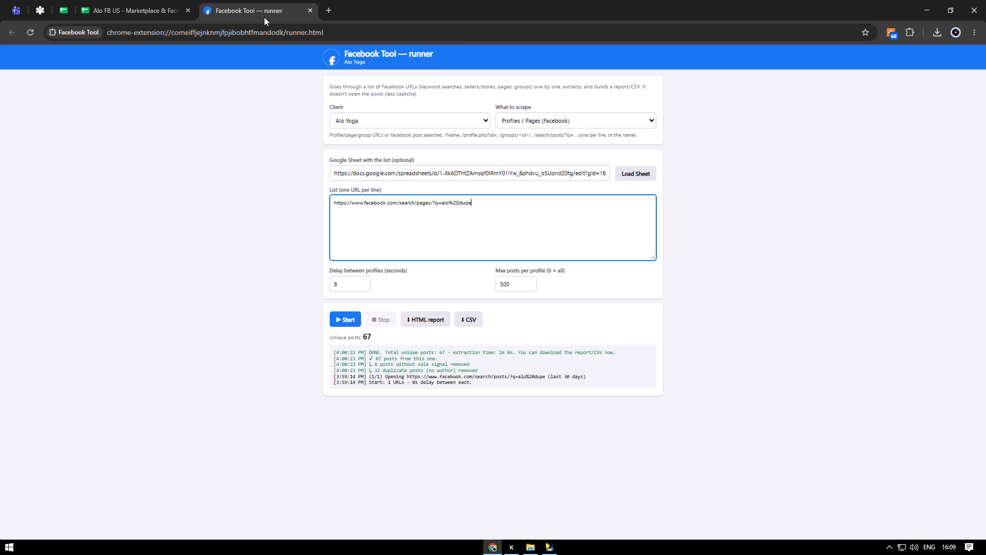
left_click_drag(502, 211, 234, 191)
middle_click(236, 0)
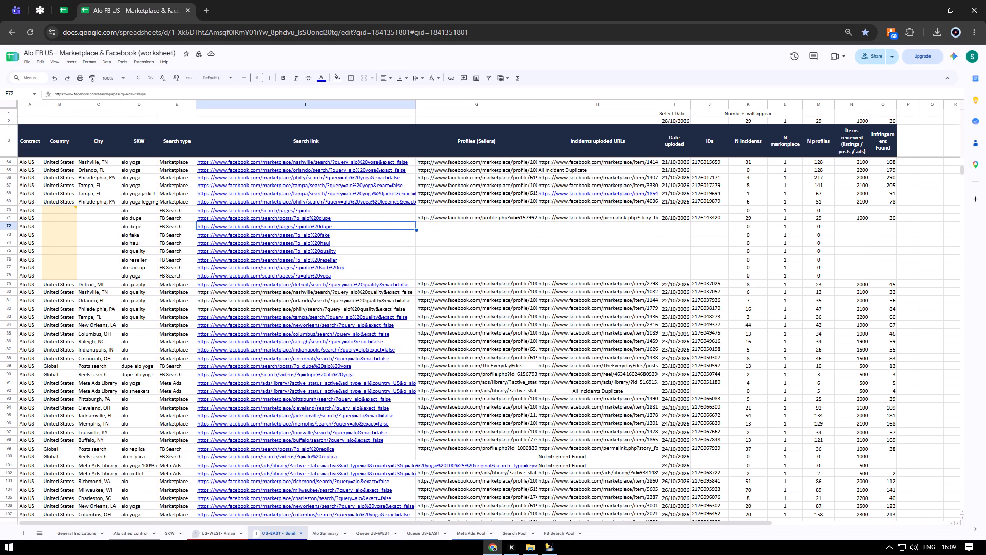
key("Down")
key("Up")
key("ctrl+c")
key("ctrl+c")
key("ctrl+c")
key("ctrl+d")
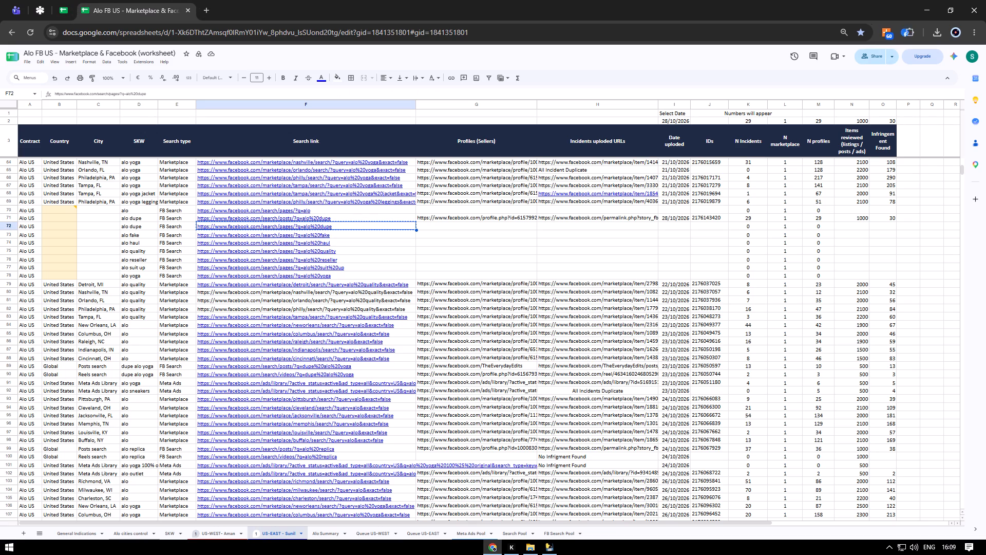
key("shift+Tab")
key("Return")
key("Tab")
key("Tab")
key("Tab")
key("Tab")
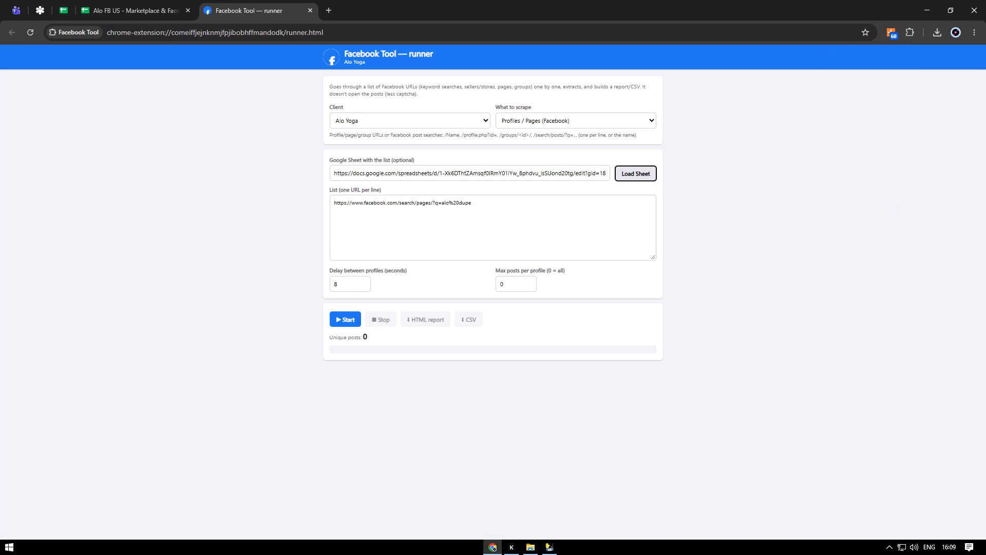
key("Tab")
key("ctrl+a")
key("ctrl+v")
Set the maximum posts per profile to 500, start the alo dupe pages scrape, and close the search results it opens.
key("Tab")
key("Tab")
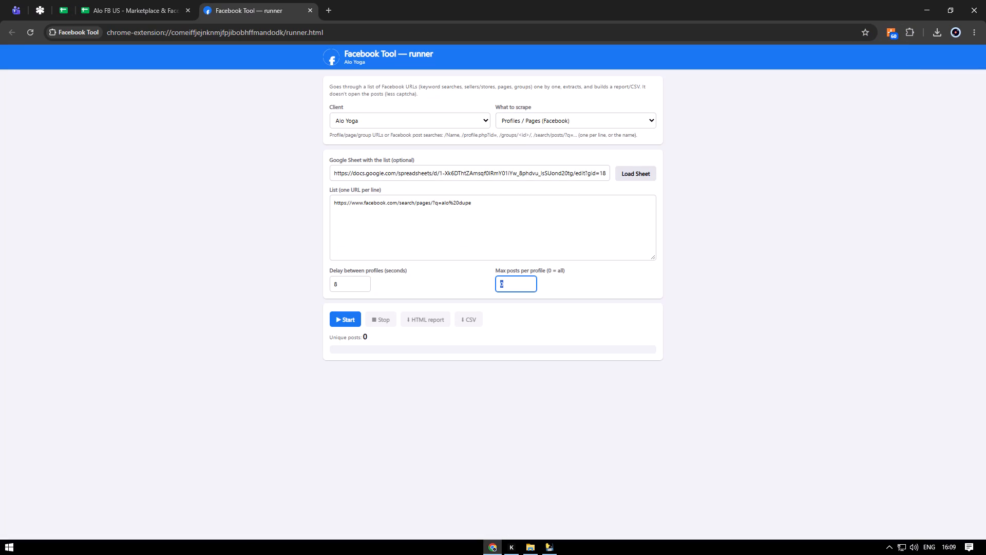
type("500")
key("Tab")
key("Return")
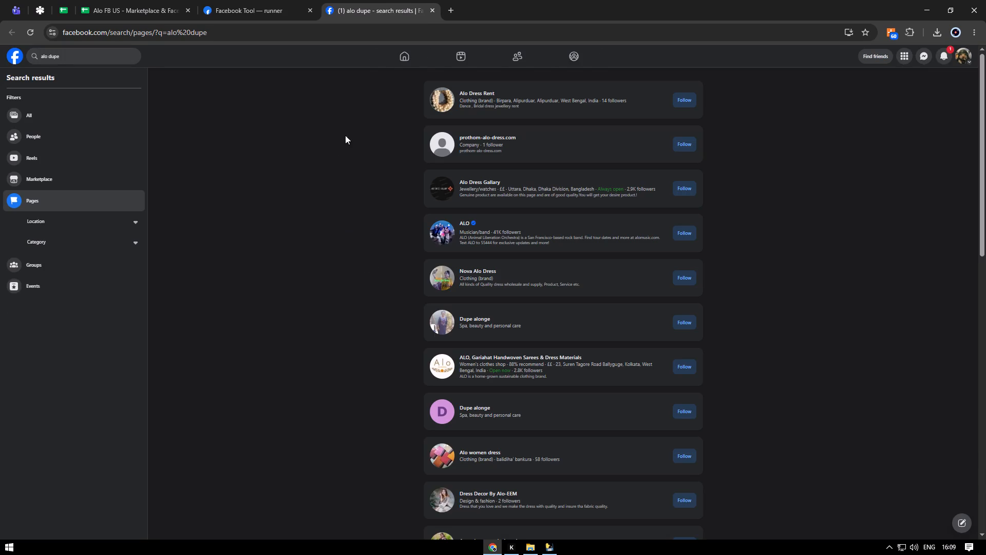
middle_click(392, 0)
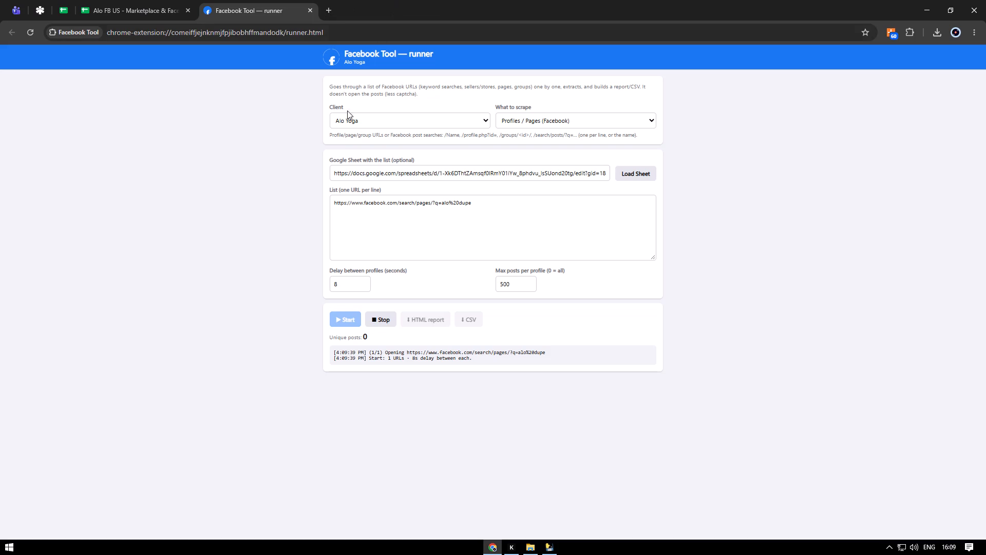
Open the alo fake pages search from F73, continue past the counterfeit-goods notice, and check the listed pages.
left_click(59, 0)
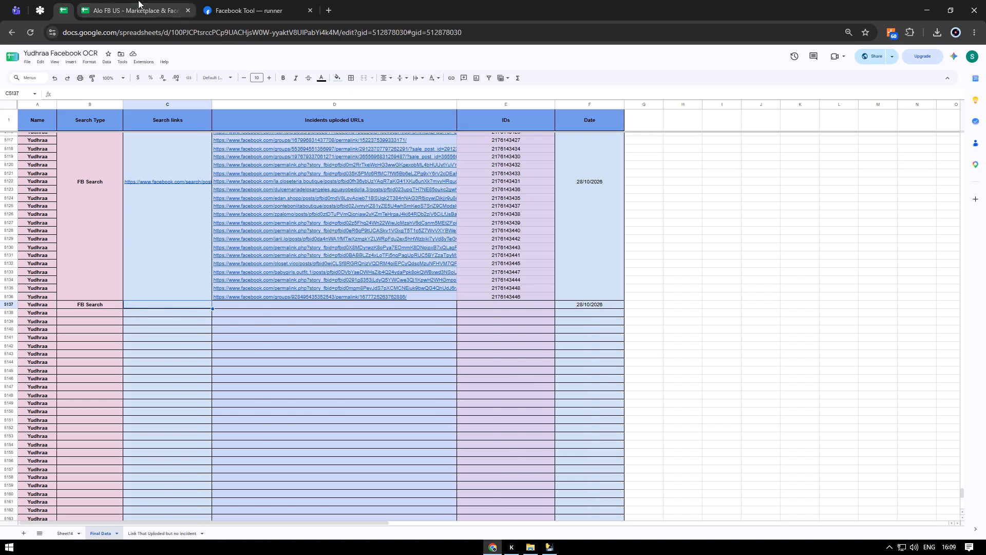
left_click(146, 0)
key("Down")
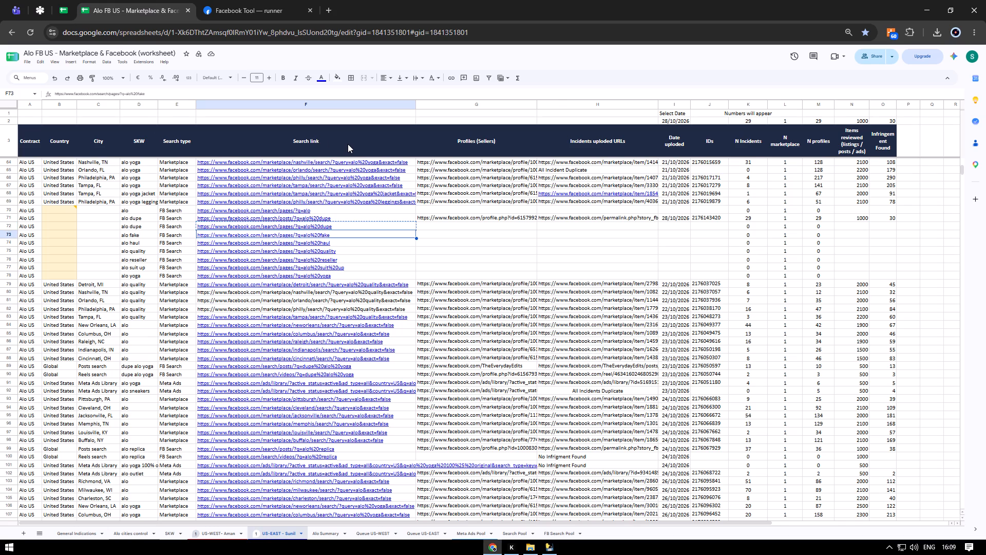
key("alt+Return")
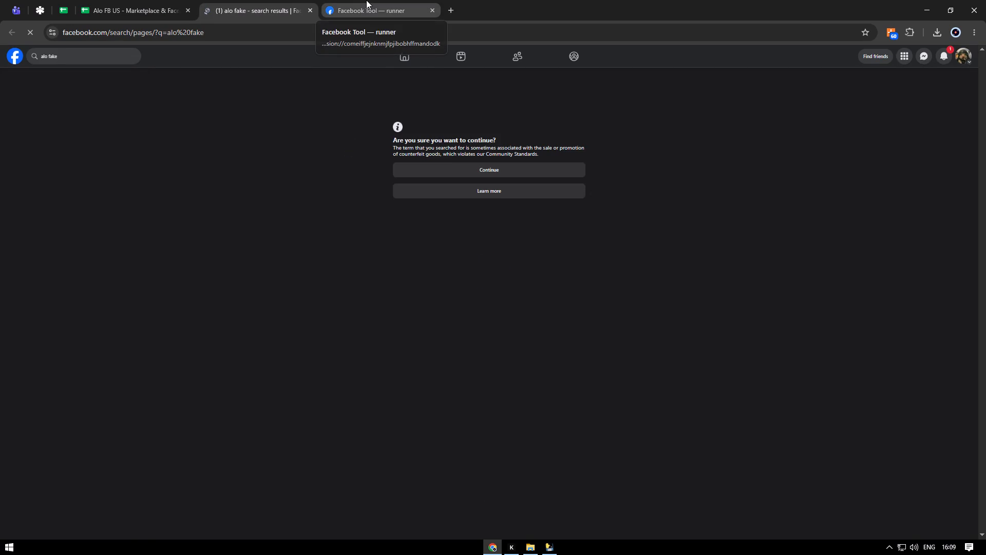
middle_click(366, 0)
left_click(459, 172)
left_click(526, 329)
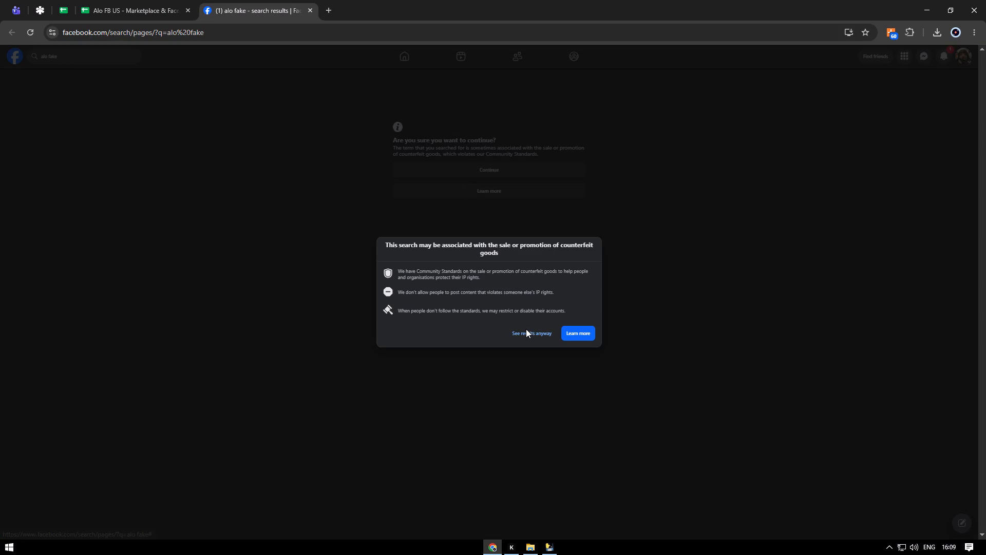
left_click(527, 334)
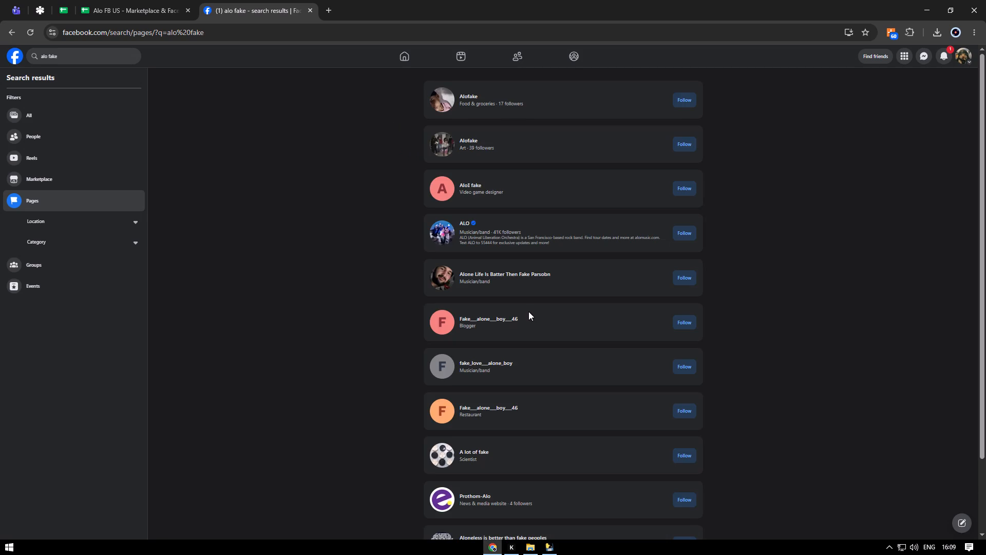
middle_click(232, 0)
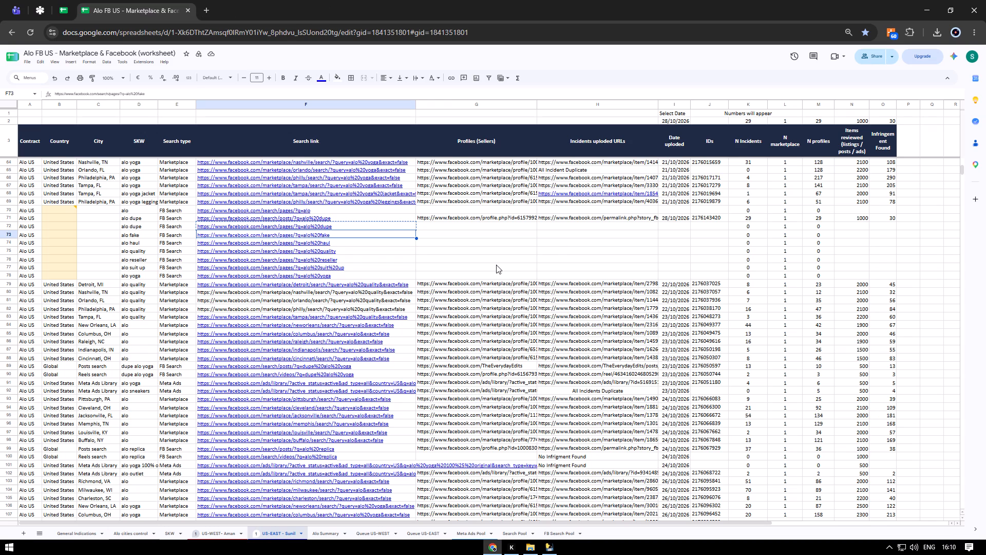
Open the Detroit alo quality Marketplace search link from F79.
key("Down")
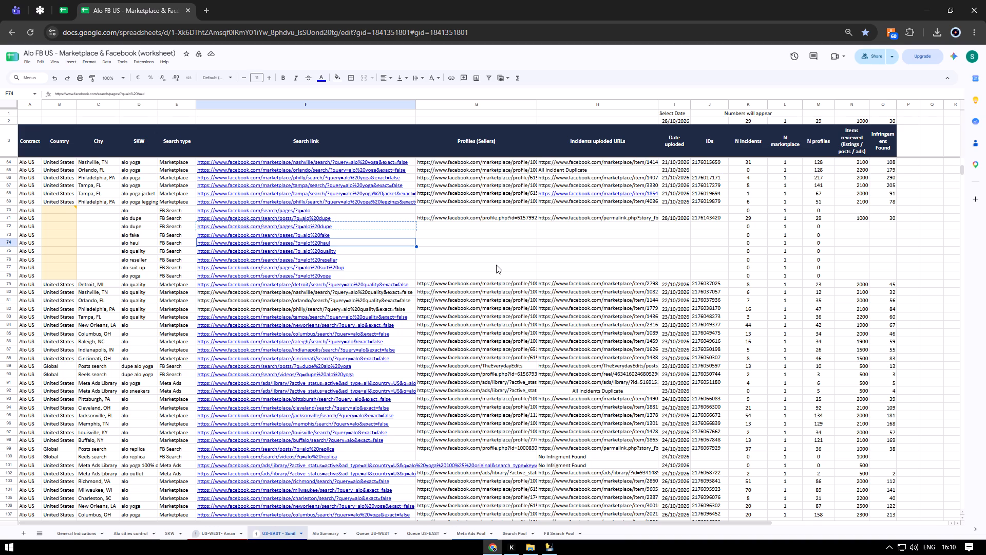
key("Up")
key("Up")
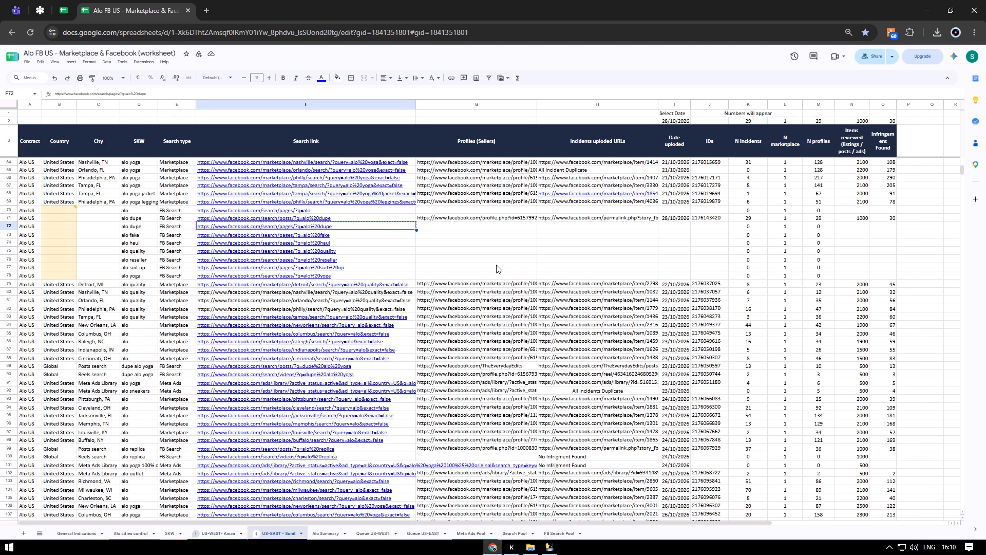
key("Down")
key("Down")
key("Down")
key("Down")
key("Down")
key("Down")
key("Down")
key("Down")
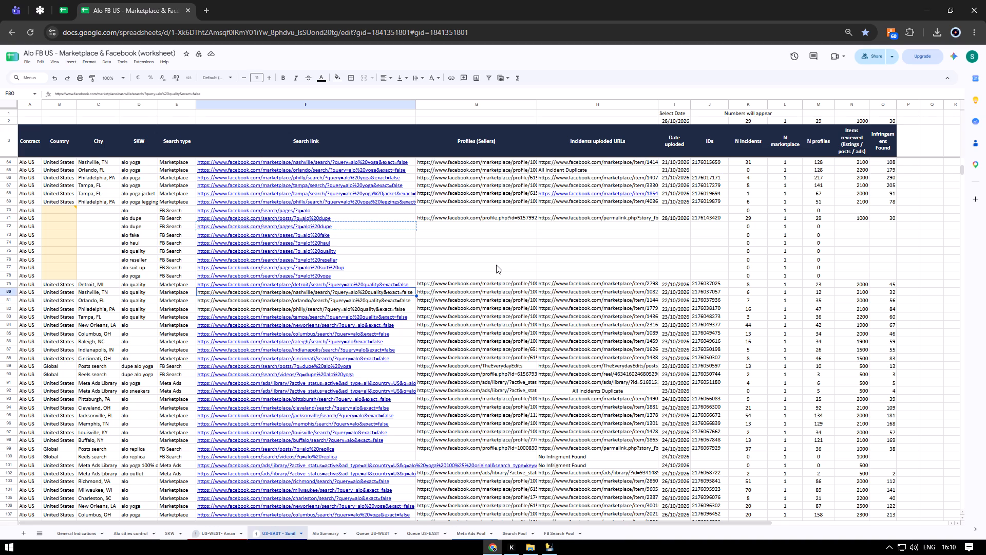
key("Up")
key("alt+Return")
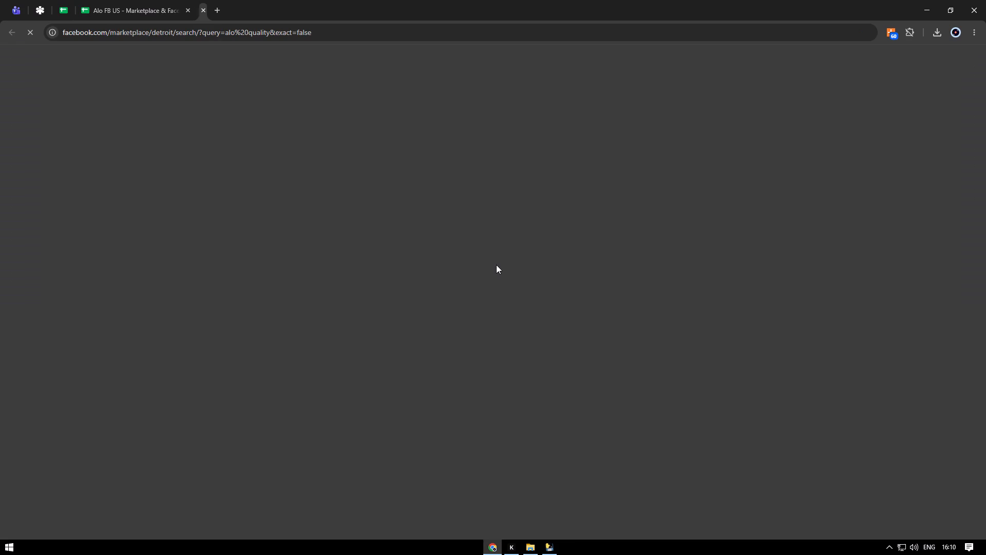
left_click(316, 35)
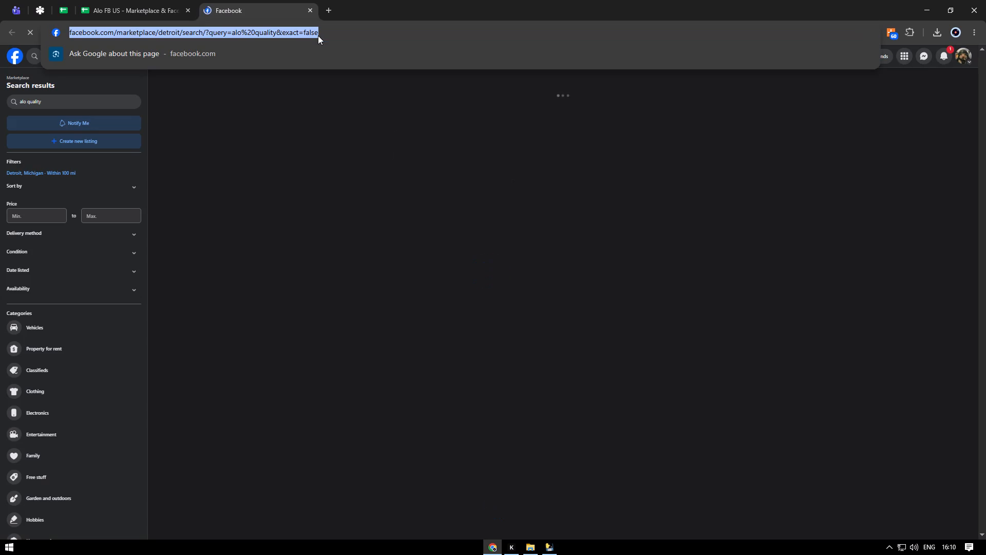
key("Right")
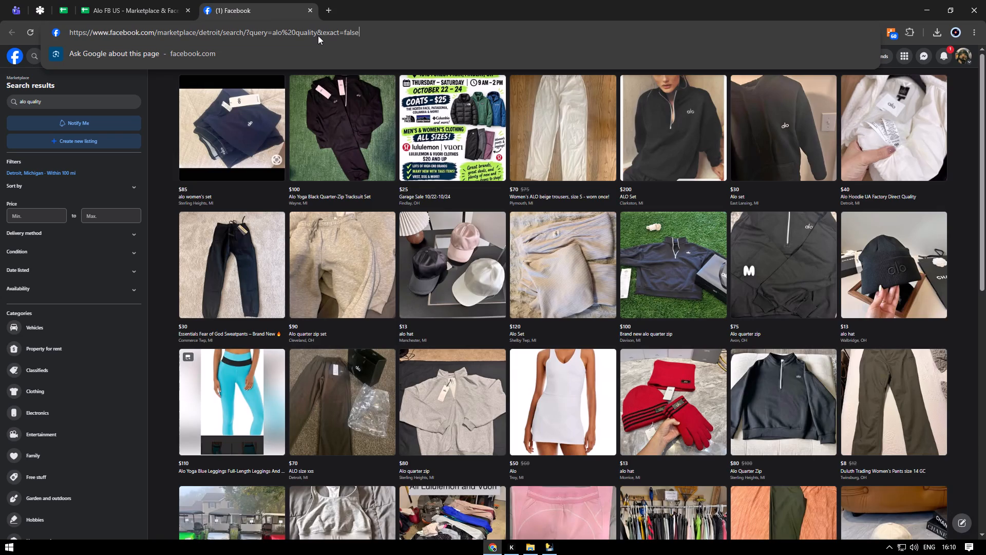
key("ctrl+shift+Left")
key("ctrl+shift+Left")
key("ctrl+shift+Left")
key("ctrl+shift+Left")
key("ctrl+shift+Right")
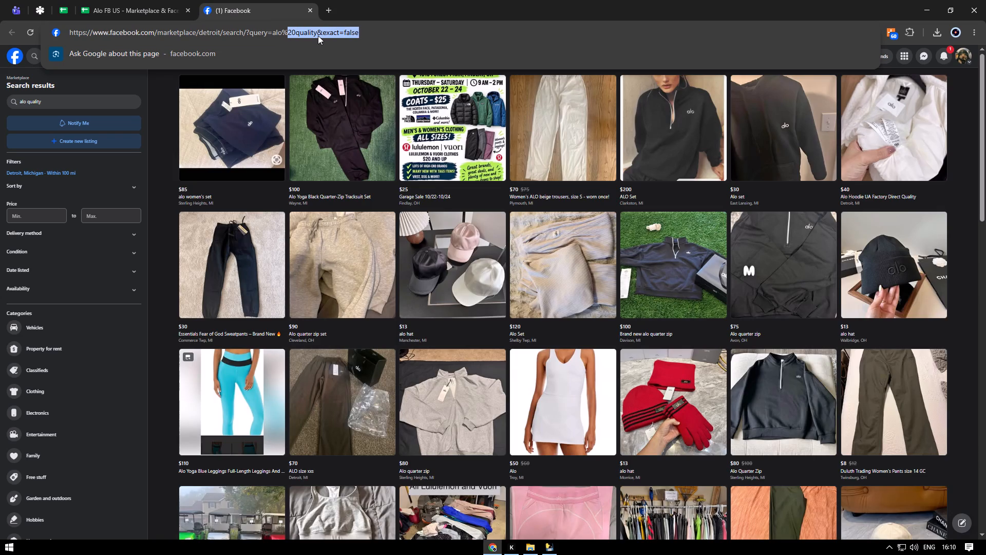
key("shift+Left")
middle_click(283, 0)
Copy the Memphis, TN alo yoga Marketplace entry A118:F118 into the first empty row, starting at A123.
scroll(432, 328, "down", 3)
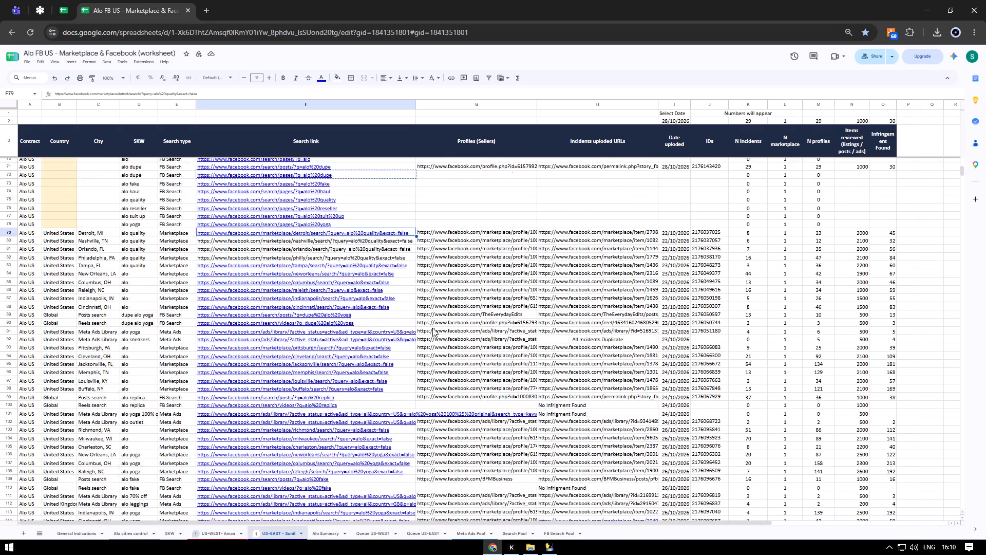
scroll(432, 328, "down", 4)
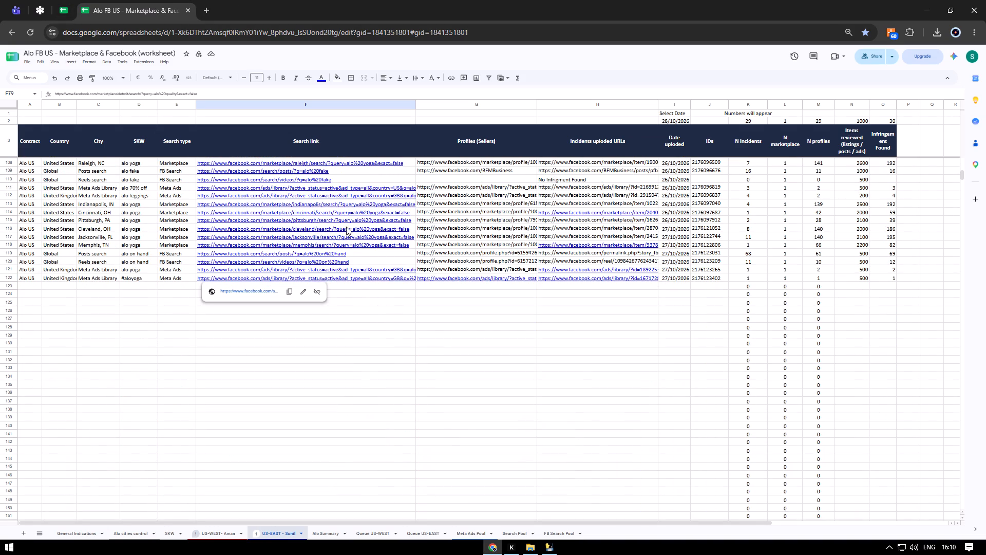
left_click(178, 244)
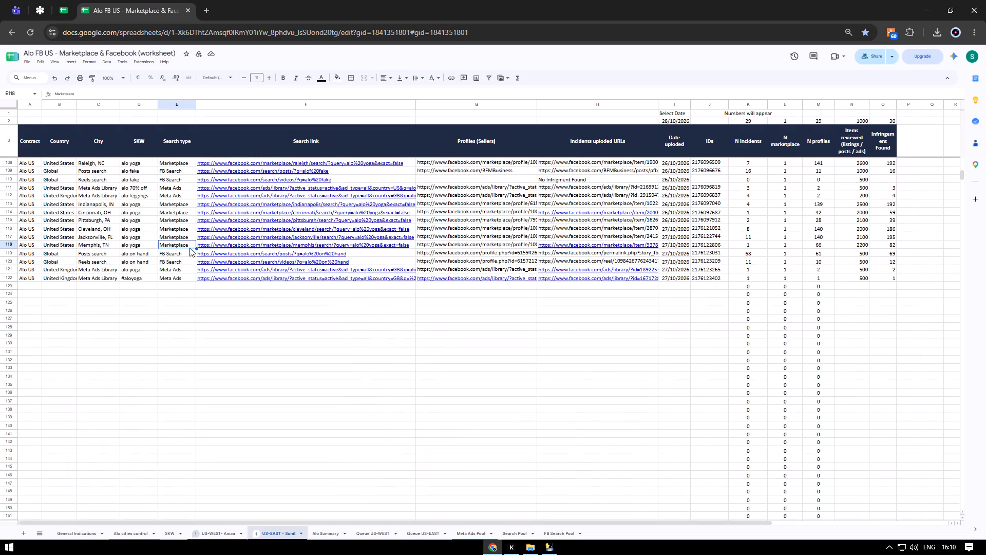
key("shift+Left")
key("shift+Left")
key("shift+Left")
key("shift+Left")
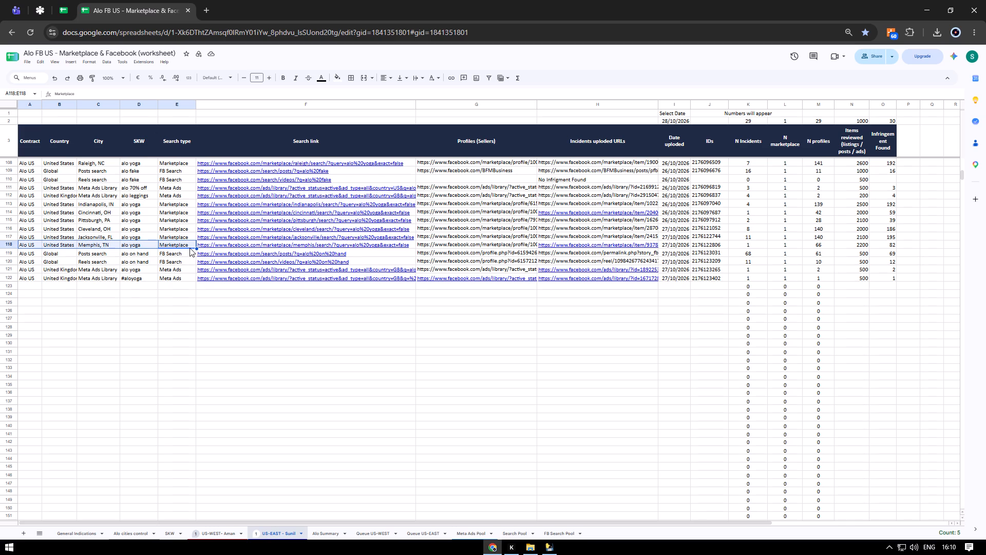
left_click(203, 247, "ctrl")
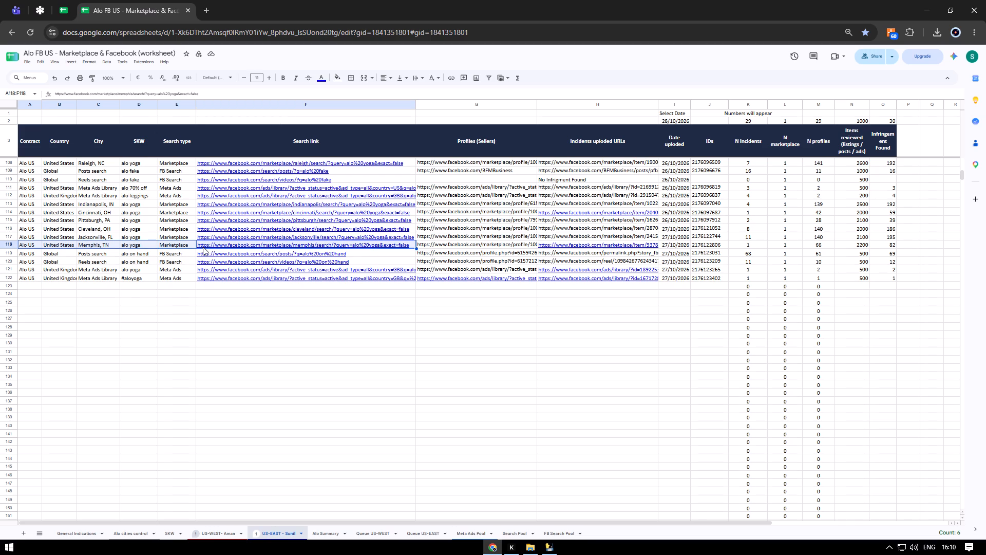
key("ctrl+c")
left_click(25, 287)
key("ctrl+v")
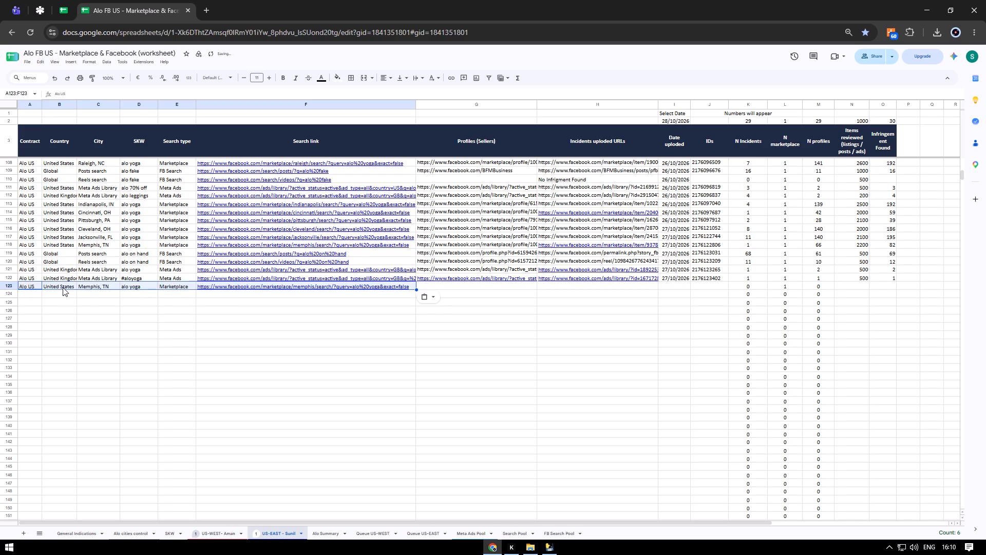
Clear the copied Memphis search link from F123.
left_click(233, 288)
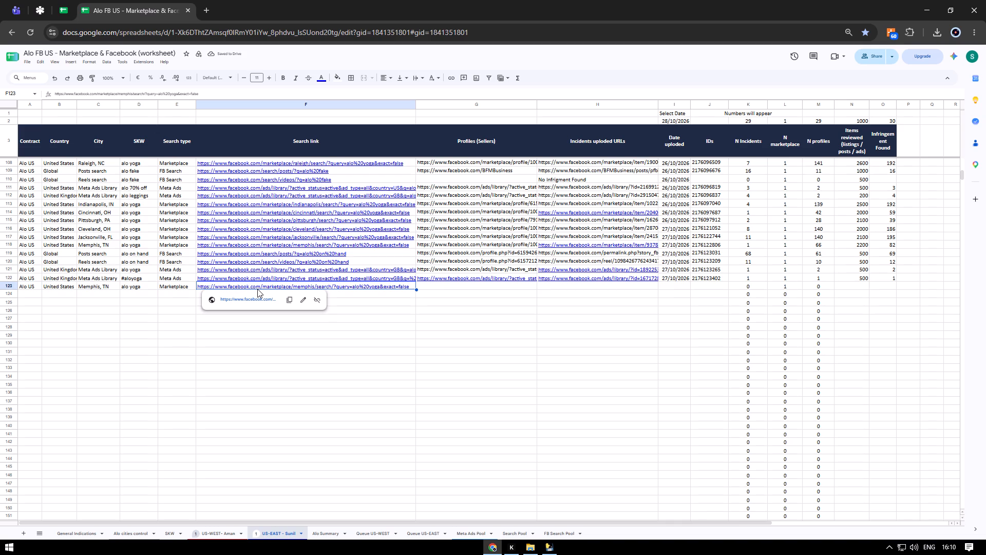
key("Delete")
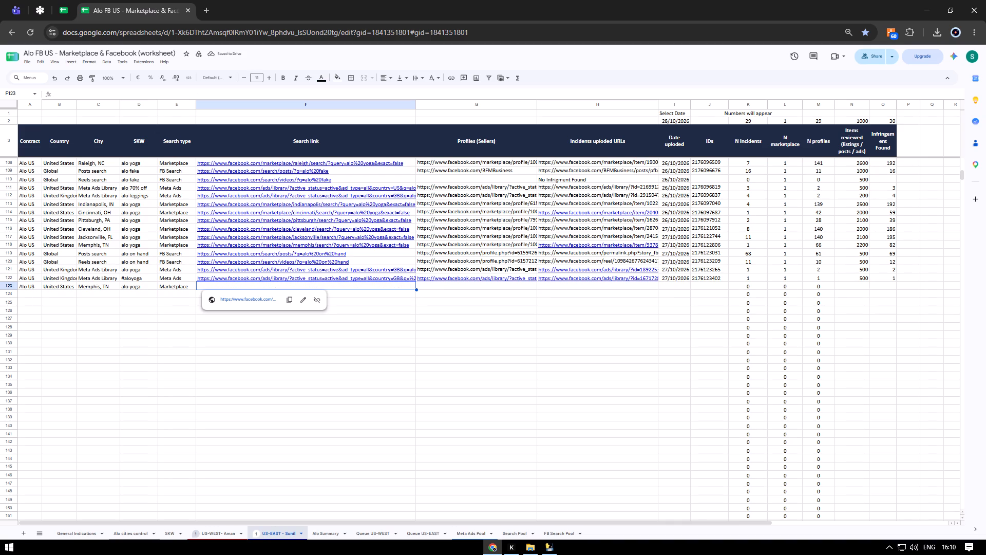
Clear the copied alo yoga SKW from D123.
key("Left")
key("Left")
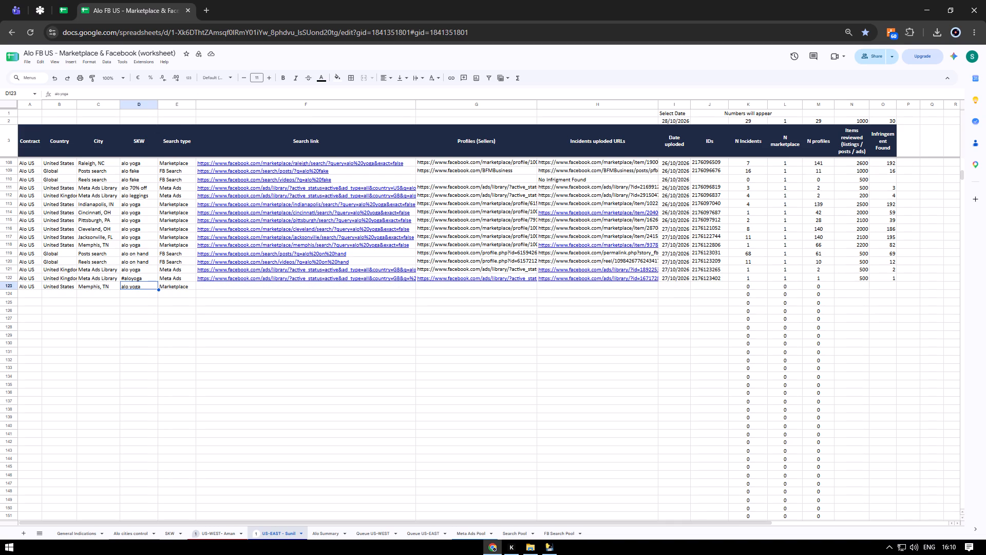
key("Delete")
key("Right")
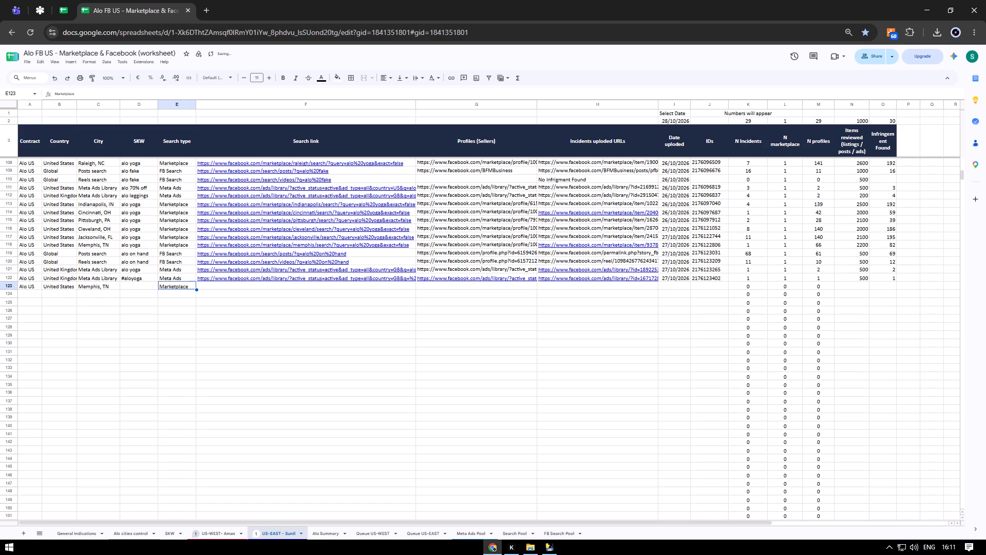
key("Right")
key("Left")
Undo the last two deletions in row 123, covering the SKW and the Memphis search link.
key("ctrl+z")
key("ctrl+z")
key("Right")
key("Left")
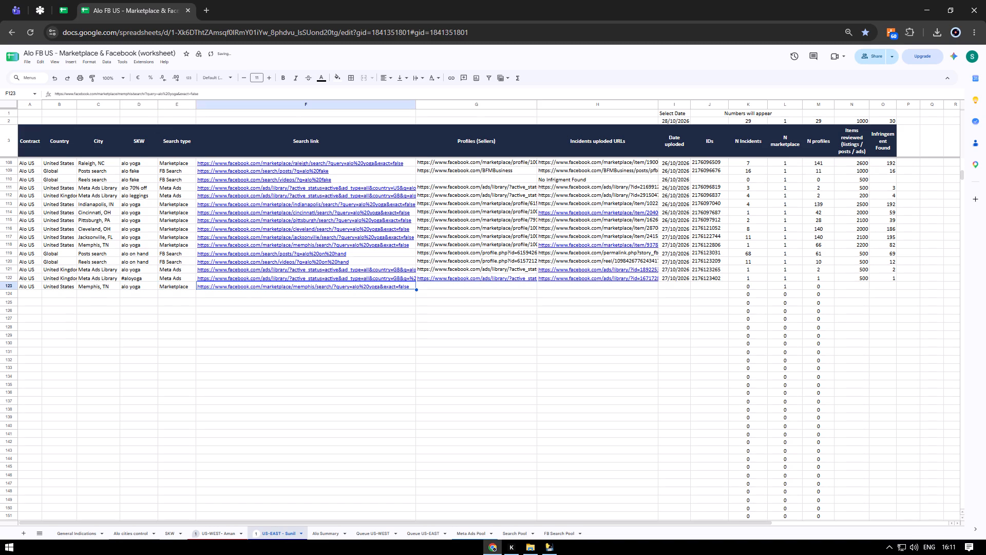
Open the Memphis Marketplace search from F123 and change its query to alo pink top.
key("alt+Return")
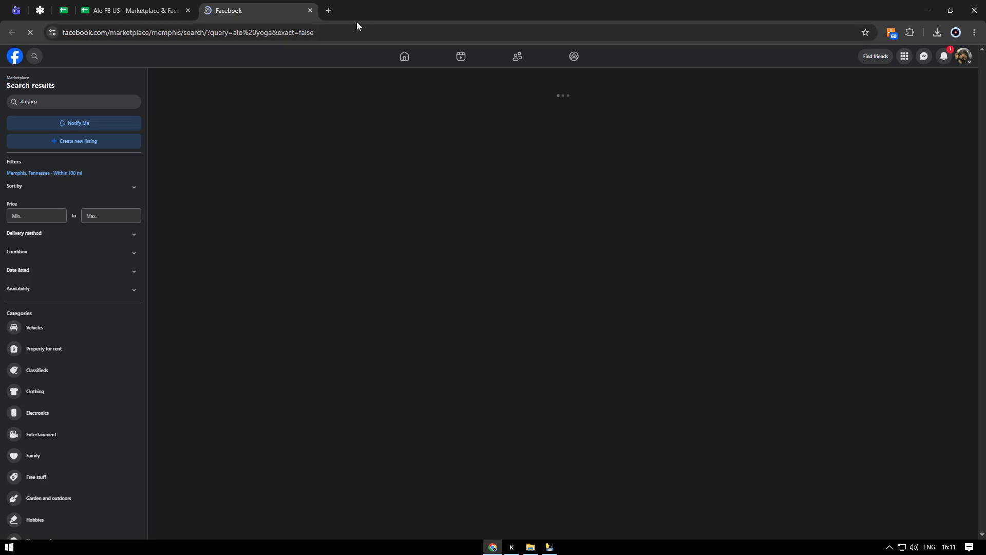
left_click(356, 28)
key("Right")
key("ctrl+shift+Left")
key("ctrl+shift+Left")
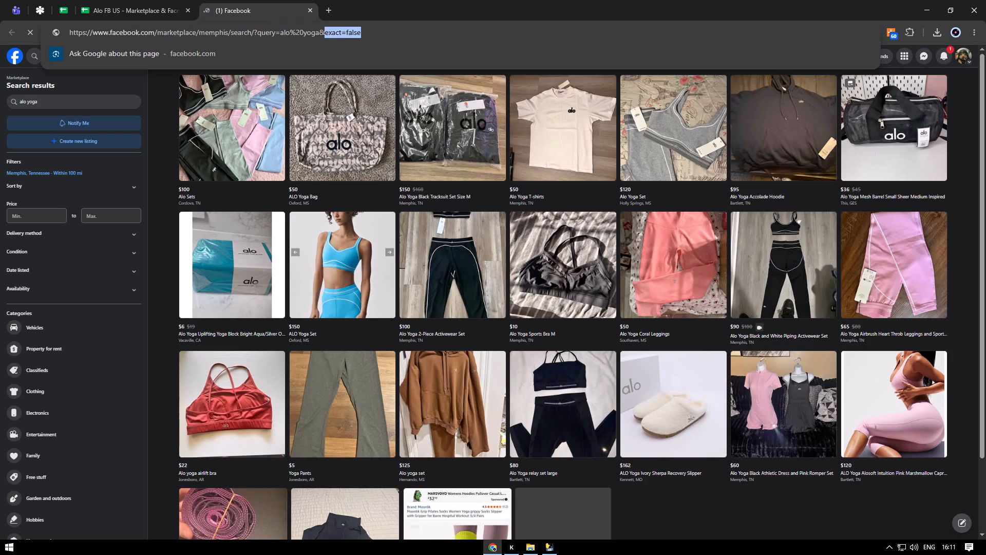
key("ctrl+shift+Left")
key("shift+Left")
key("BackSpace")
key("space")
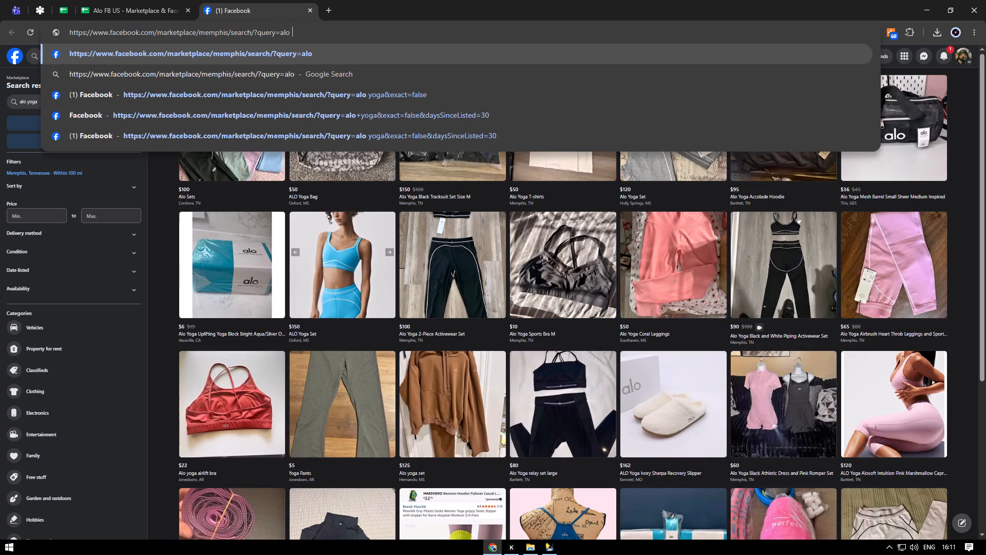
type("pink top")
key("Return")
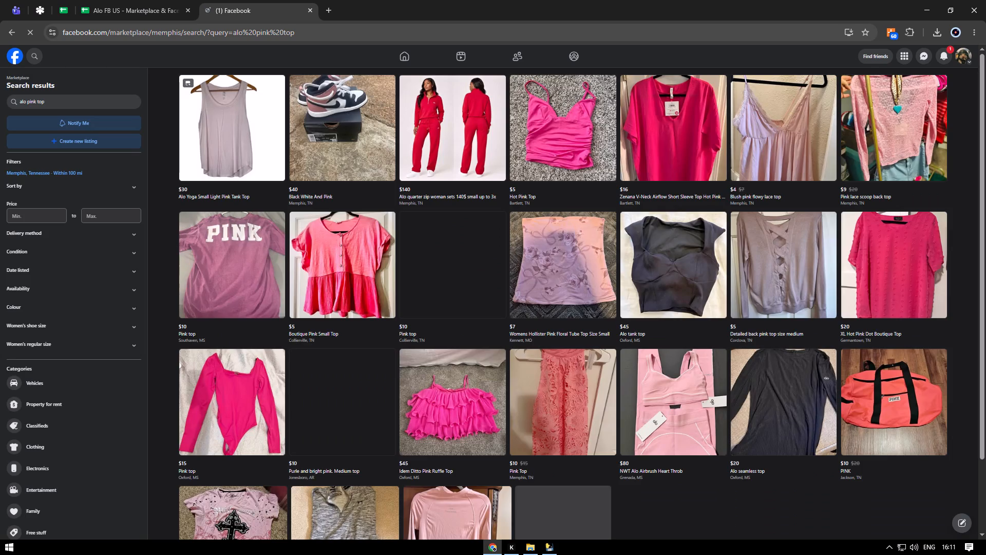
Change the Memphis Marketplace search query to alo kids wear.
left_click(337, 36)
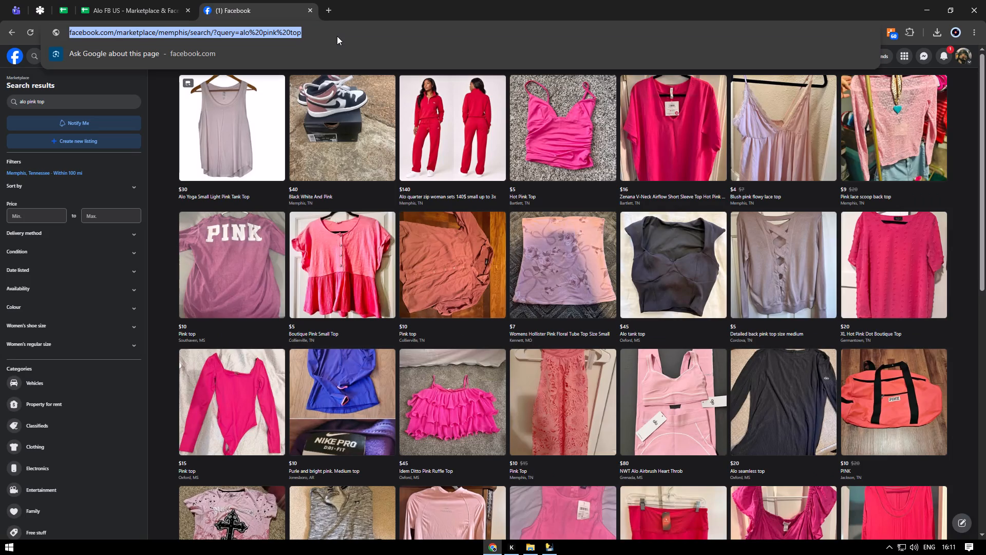
left_click(337, 36)
key("Right")
key("ctrl+shift+Left")
key("ctrl+shift+Left")
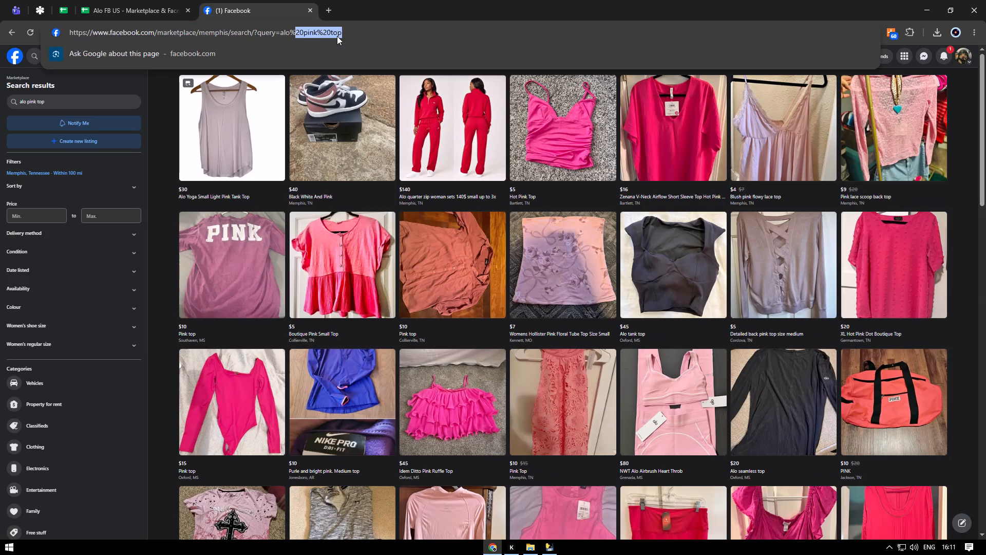
key("BackSpace")
key("BackSpace")
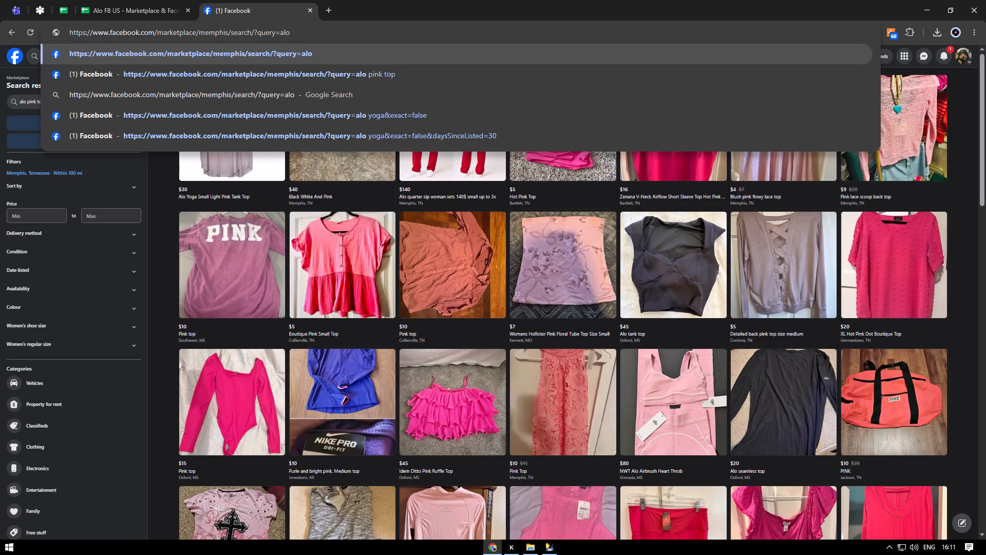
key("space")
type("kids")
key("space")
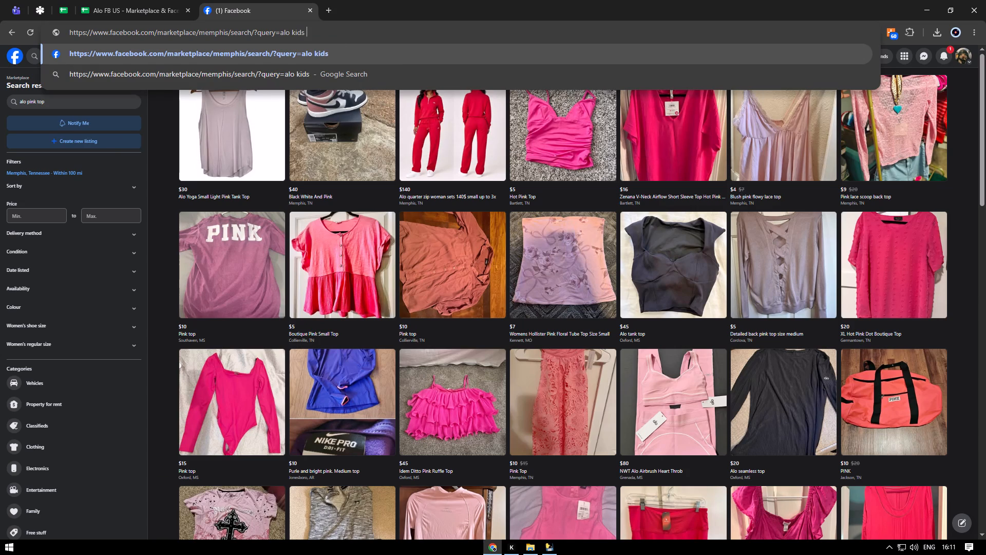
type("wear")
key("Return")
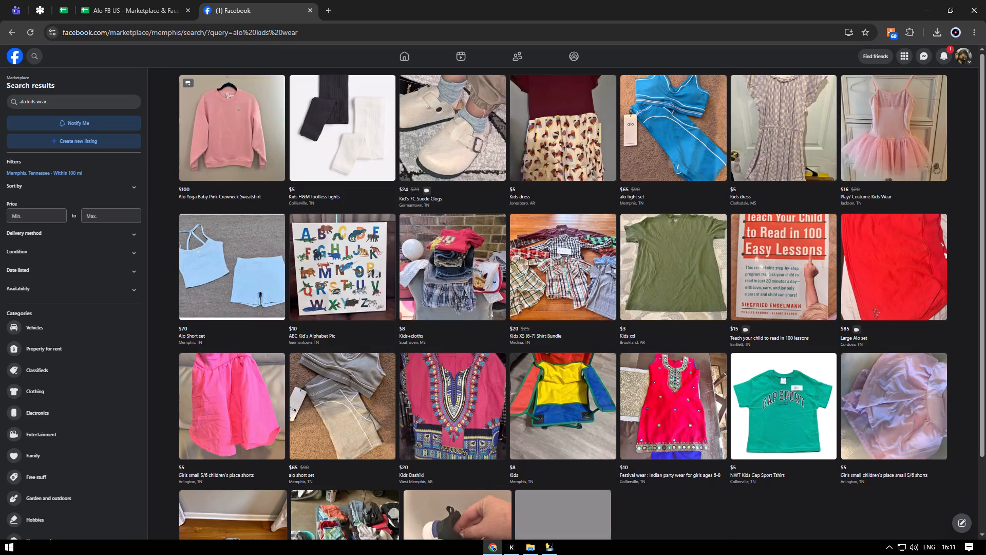
Change the Memphis Marketplace search query to alo bottom.
left_click(337, 36)
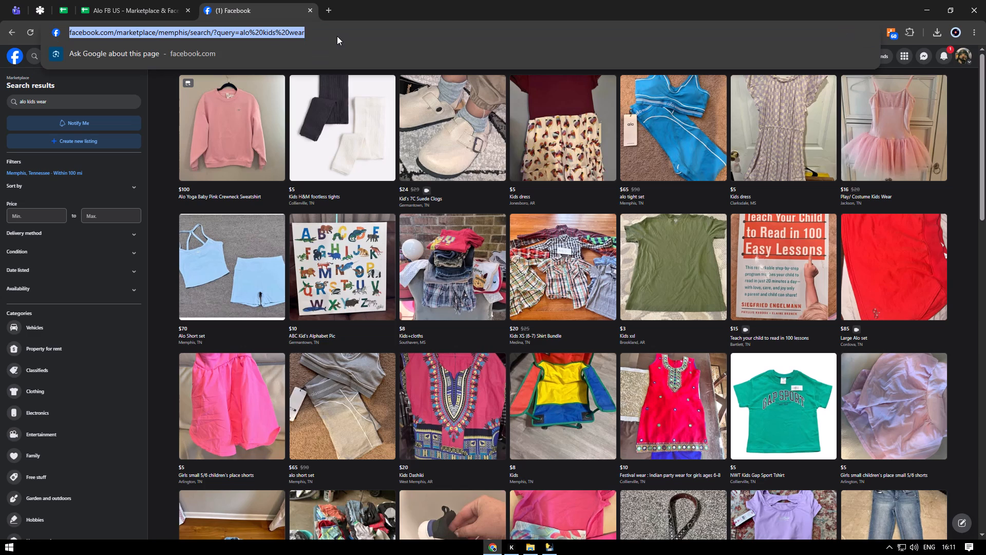
key("Right")
key("ctrl+shift+Left")
key("ctrl+shift+Left")
key("shift+Left")
key("BackSpace")
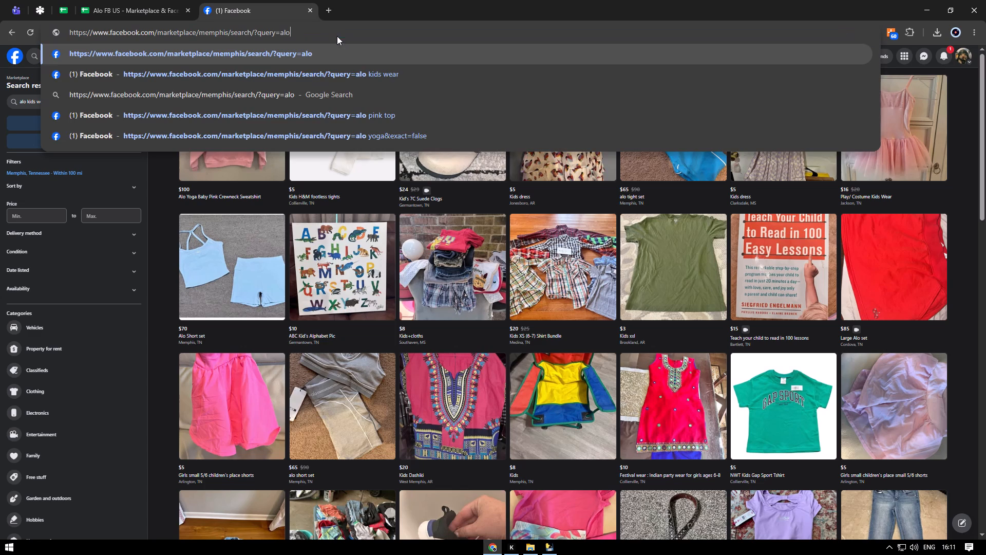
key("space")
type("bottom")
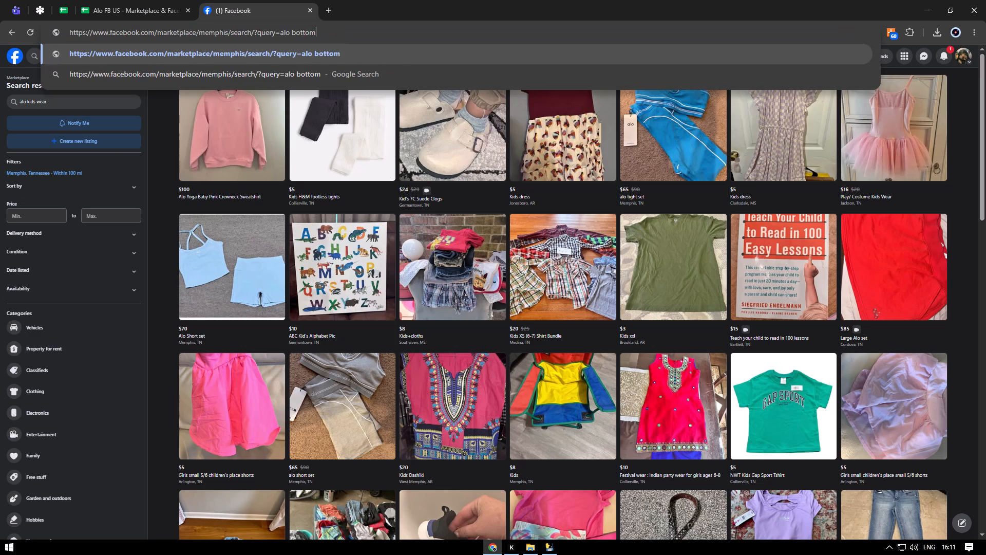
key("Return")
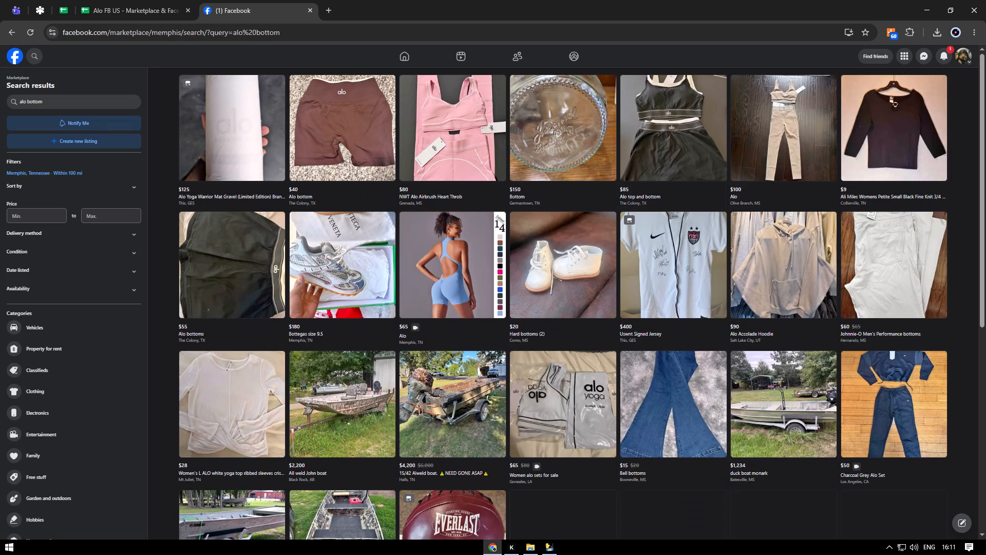
Replace the search link in F123 with the URL of the Memphis alo bottom Marketplace search.
left_click(331, 35)
key("ctrl+c")
key("ctrl+c")
key("ctrl+c")
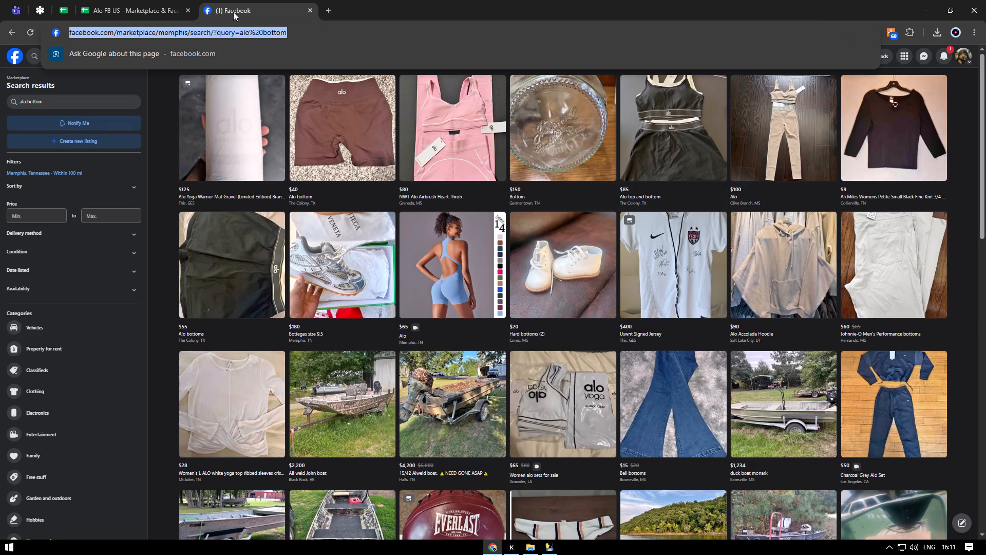
left_click(145, 0)
key("ctrl+v")
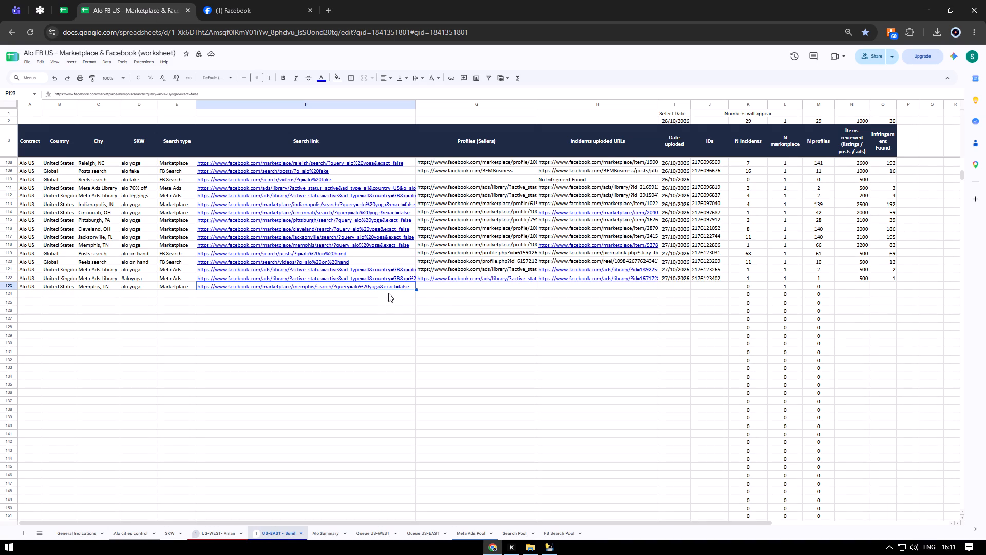
Change the SKW in D123 to alo bottom.
left_click(143, 286)
left_click(142, 286)
key("ctrl+shift+Left")
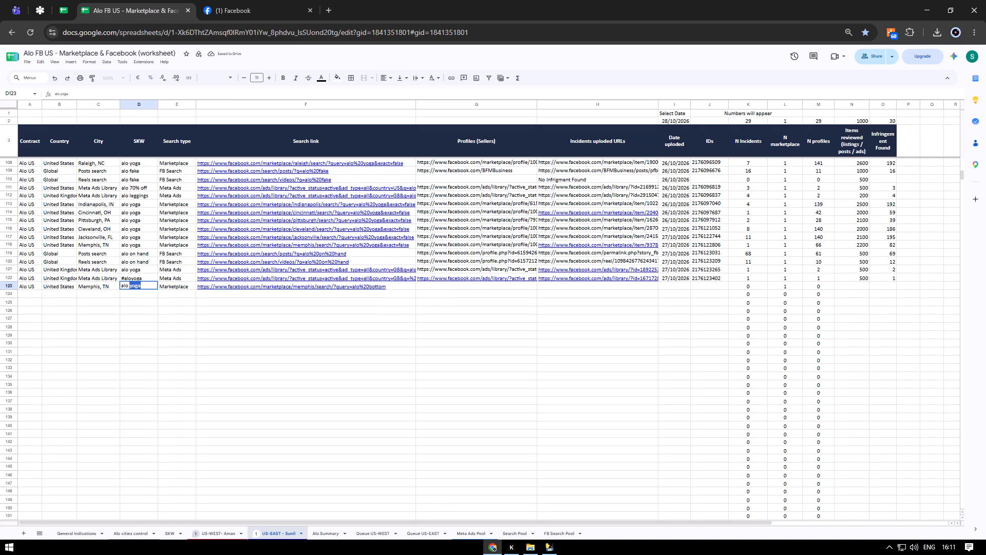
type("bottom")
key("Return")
Enter the current date, 28/10/2026, as the date uploaded in I123.
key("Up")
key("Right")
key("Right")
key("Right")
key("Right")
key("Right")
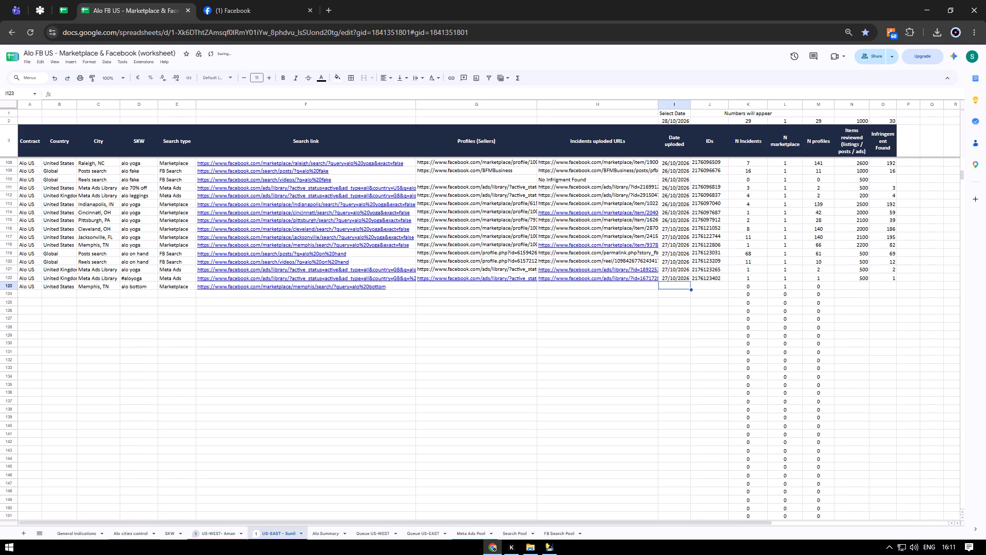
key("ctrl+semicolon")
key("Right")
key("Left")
Enter 2000 as the items reviewed in N123.
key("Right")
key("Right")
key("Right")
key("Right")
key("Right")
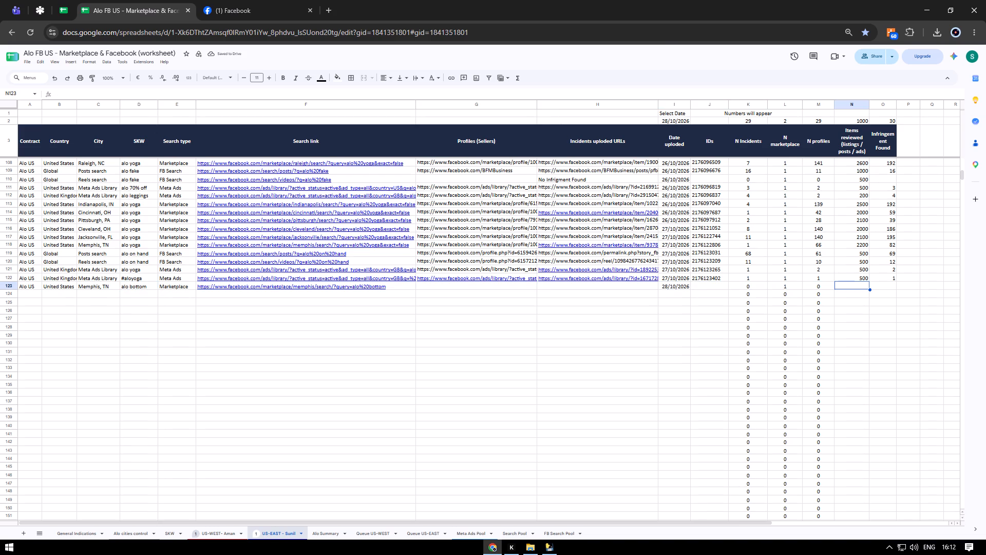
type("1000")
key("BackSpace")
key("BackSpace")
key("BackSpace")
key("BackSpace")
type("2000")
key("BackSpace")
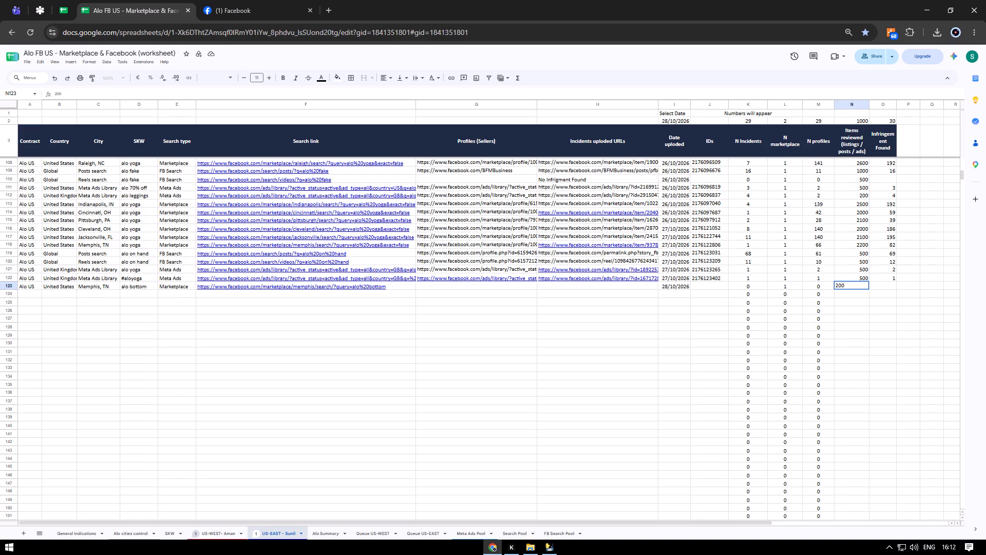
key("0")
Copy the Memphis alo bottom search link from F123.
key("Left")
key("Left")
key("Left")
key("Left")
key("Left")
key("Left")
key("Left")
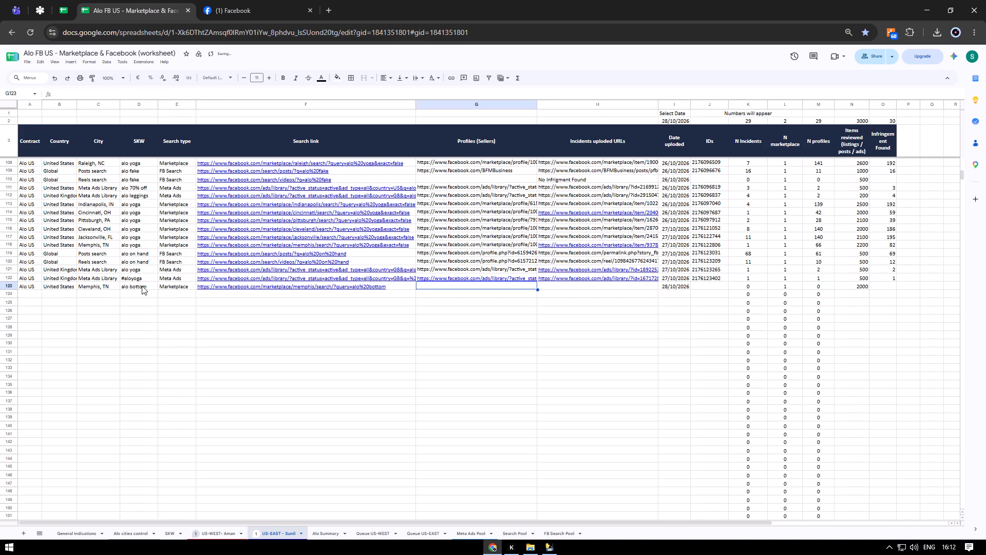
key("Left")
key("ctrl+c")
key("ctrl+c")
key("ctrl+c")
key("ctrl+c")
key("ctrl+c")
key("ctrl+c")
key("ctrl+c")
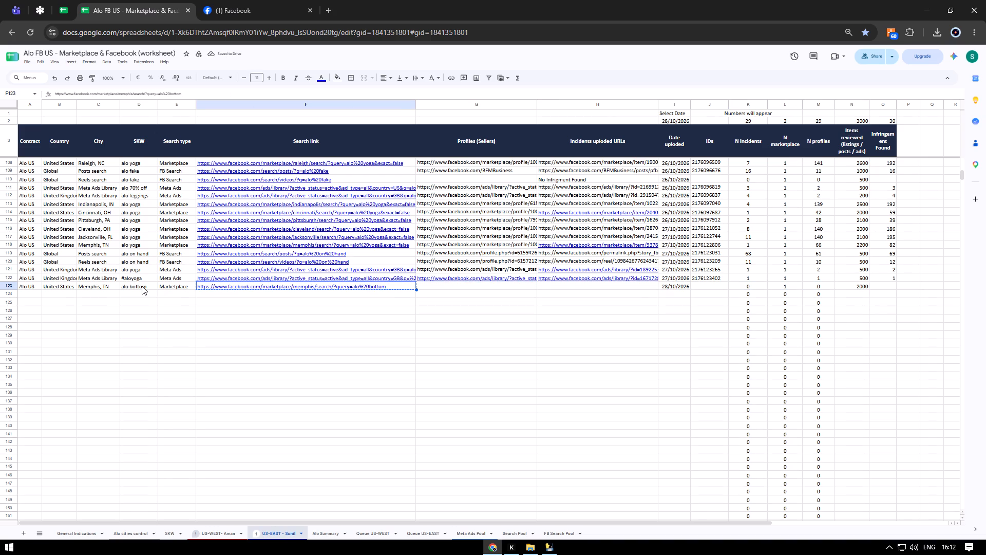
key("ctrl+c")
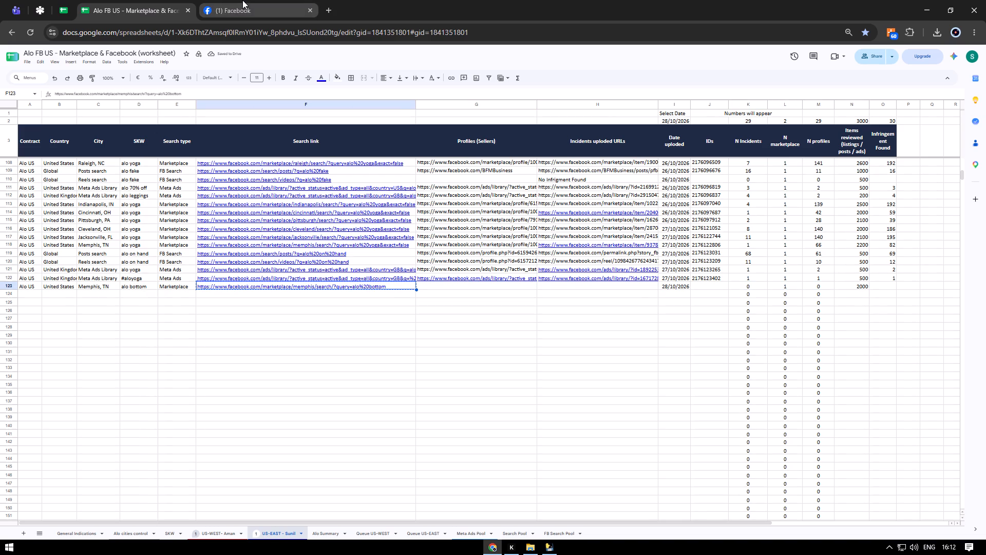
Close the Memphis Marketplace search page and pin the worksheet in the browser.
left_click(242, 0)
middle_click(242, 0)
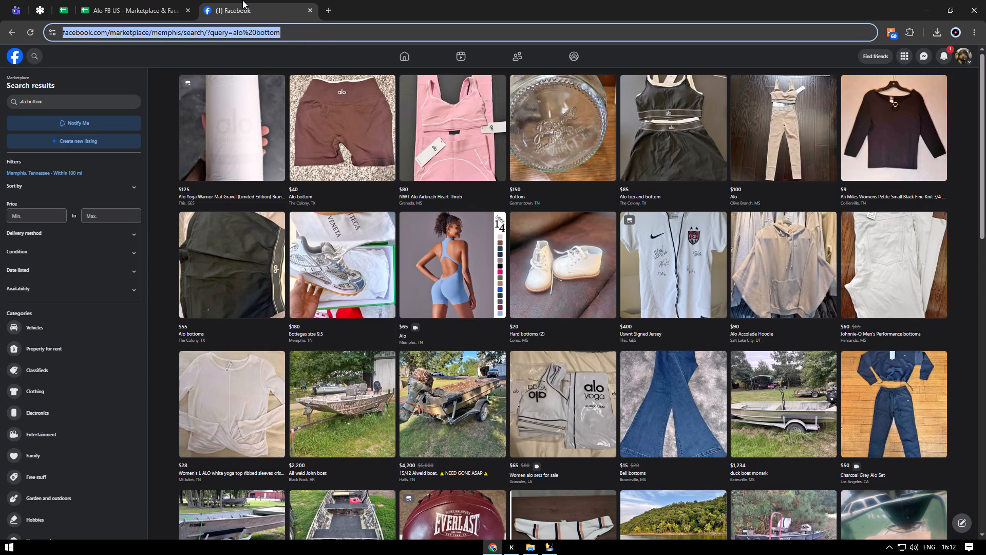
right_click_drag(136, 3, 123, 5)
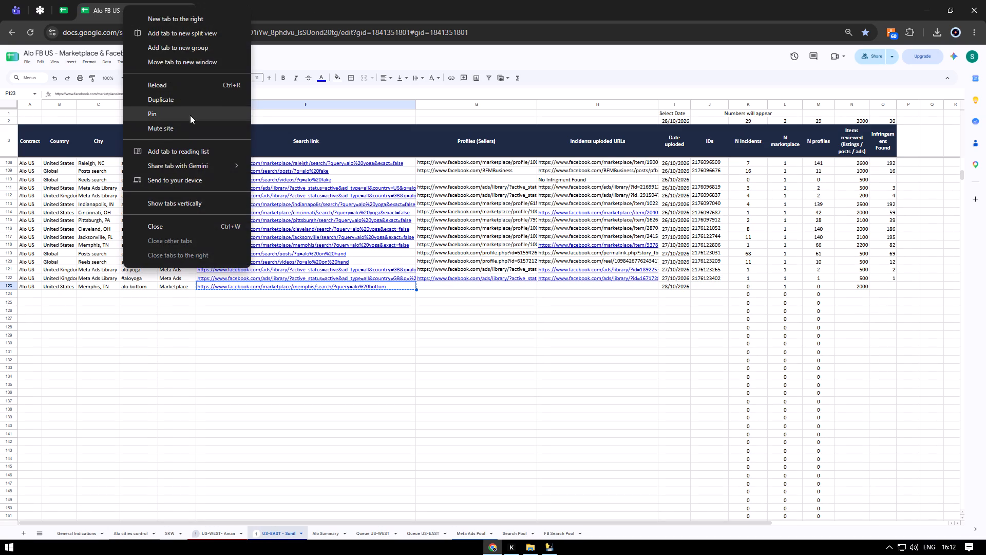
left_click(190, 115)
Open the Facebook Tool runner and set what to scrape to Marketplace — search by region.
key("ctrl+d")
key("ctrl+v")
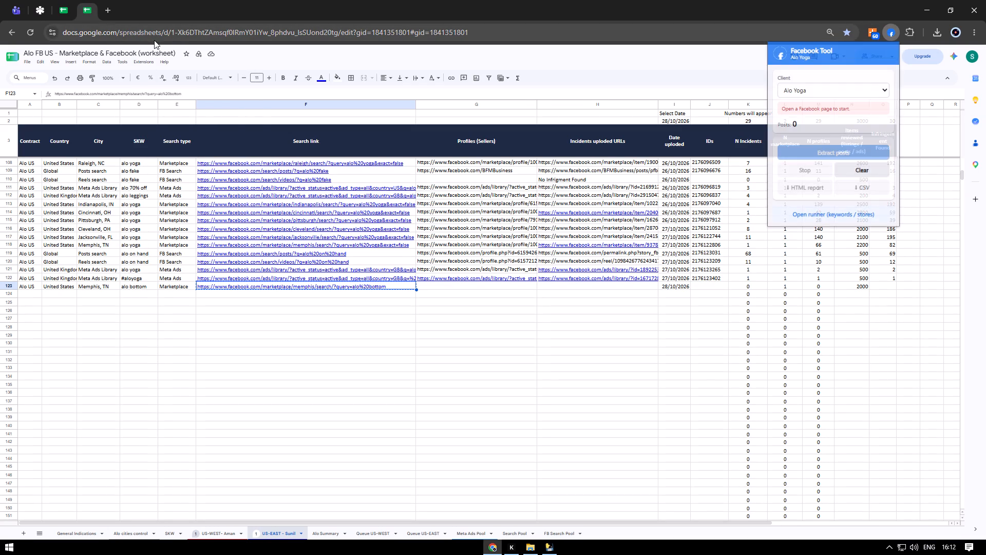
key("shift+Tab")
key("Return")
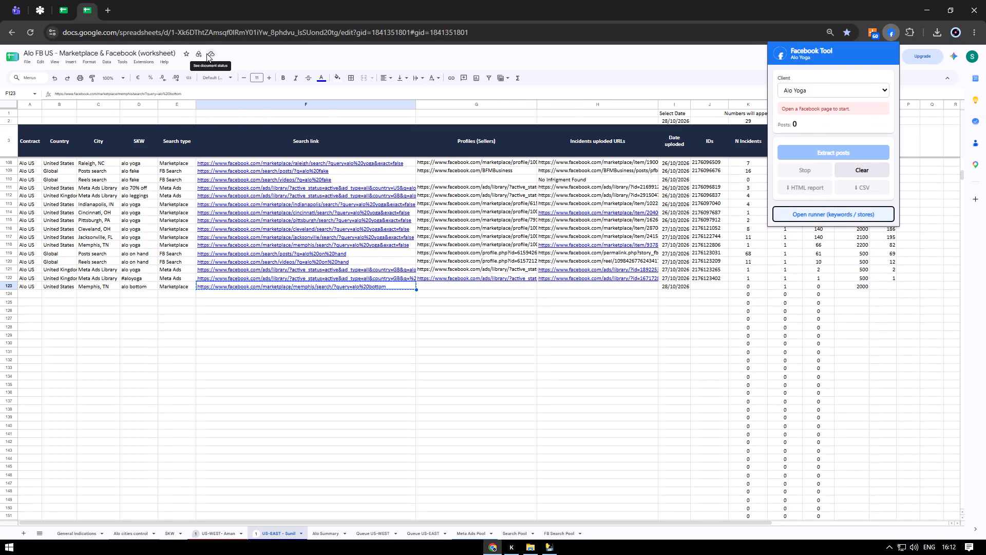
key("Tab")
key("Tab")
key("Up")
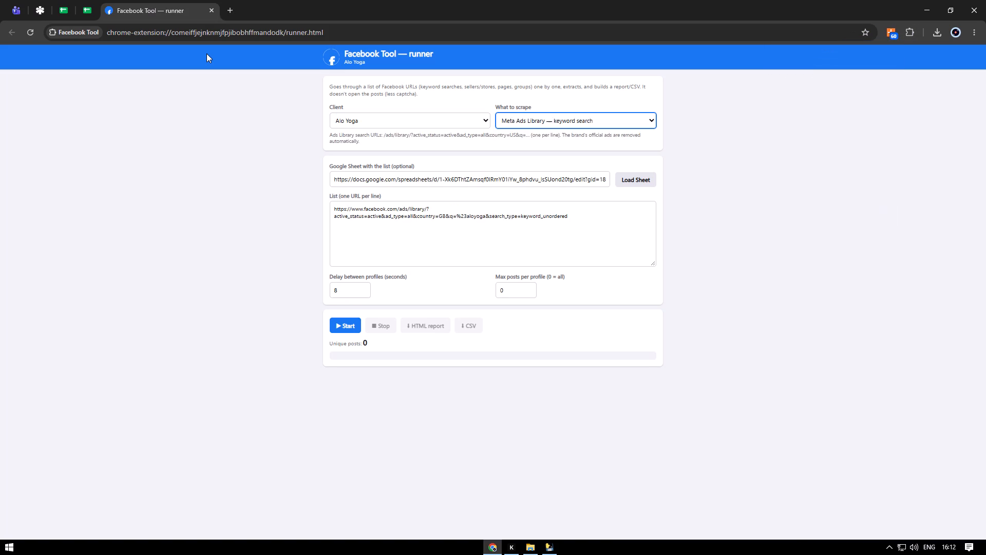
key("Up")
key("Up")
key("Up")
Replace the runner's listed URL with the copied Memphis alo bottom link and set the maximum posts per profile to 1000.
key("Tab")
key("Tab")
key("Tab")
key("Tab")
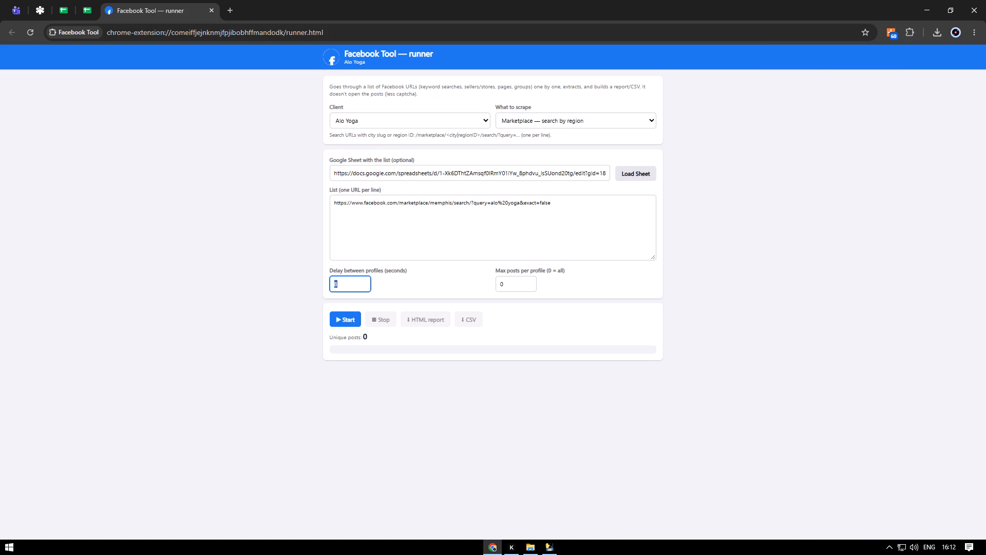
key("shift+Tab")
key("ctrl+a")
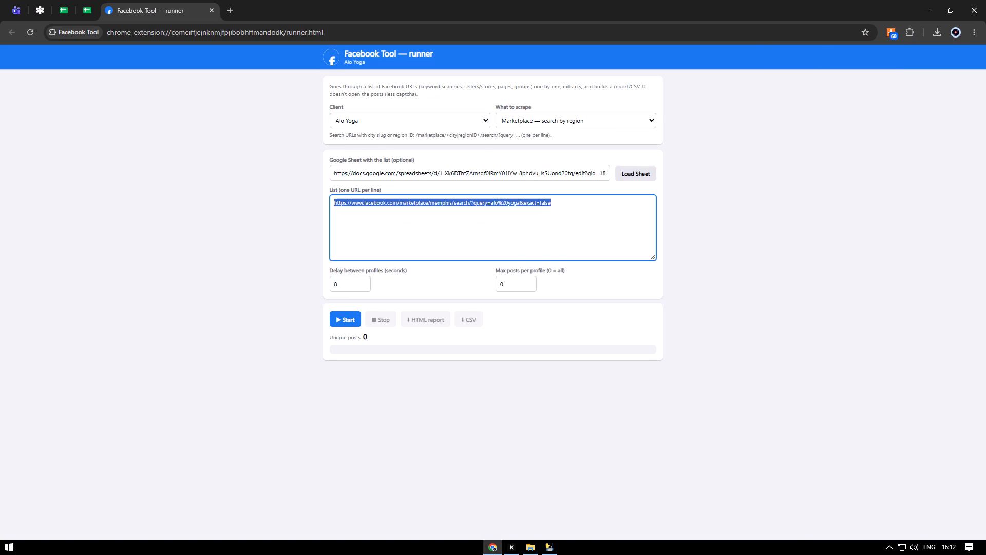
key("ctrl+v")
key("Tab")
key("Tab")
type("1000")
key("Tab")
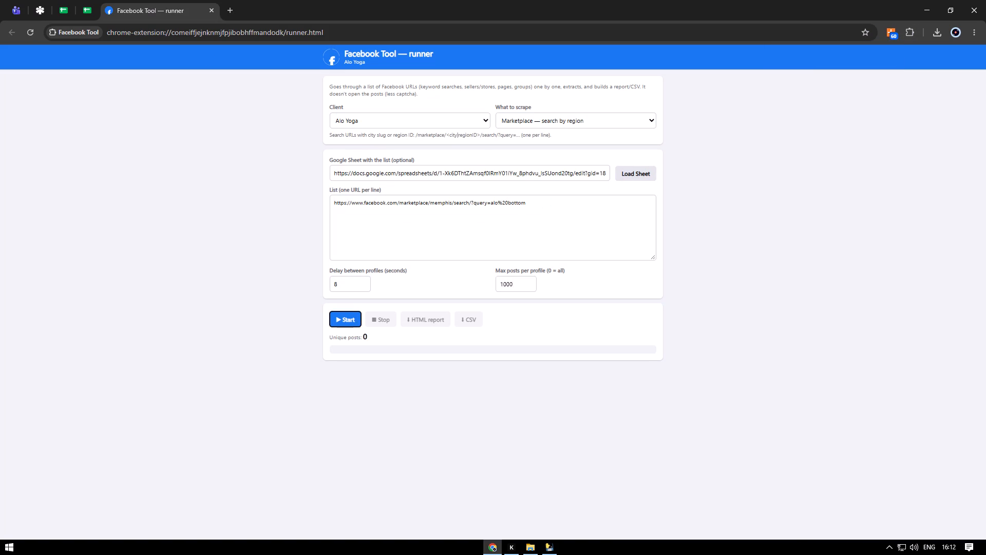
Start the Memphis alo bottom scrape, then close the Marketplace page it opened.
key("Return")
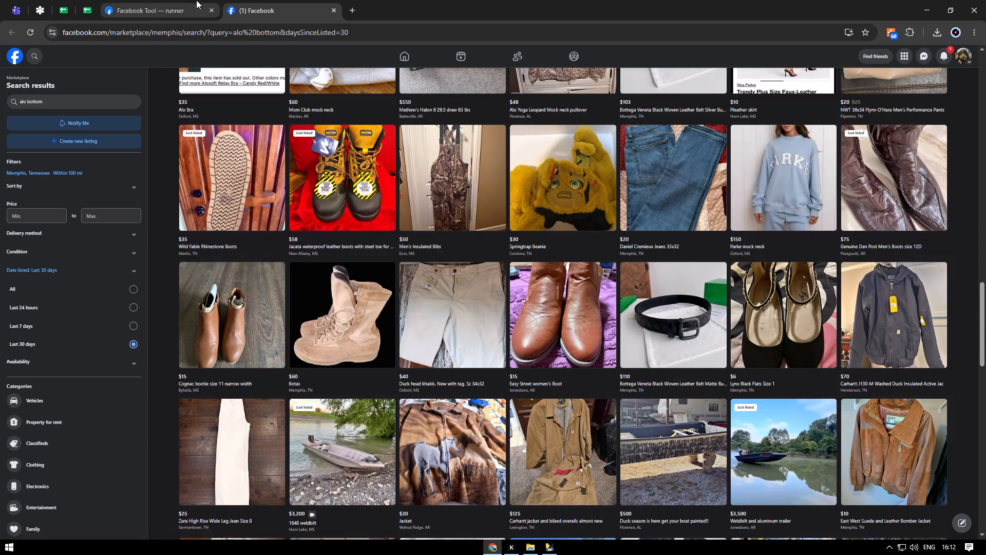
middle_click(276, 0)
Start the Memphis alo bottom scrape again from the runner.
left_click(576, 212)
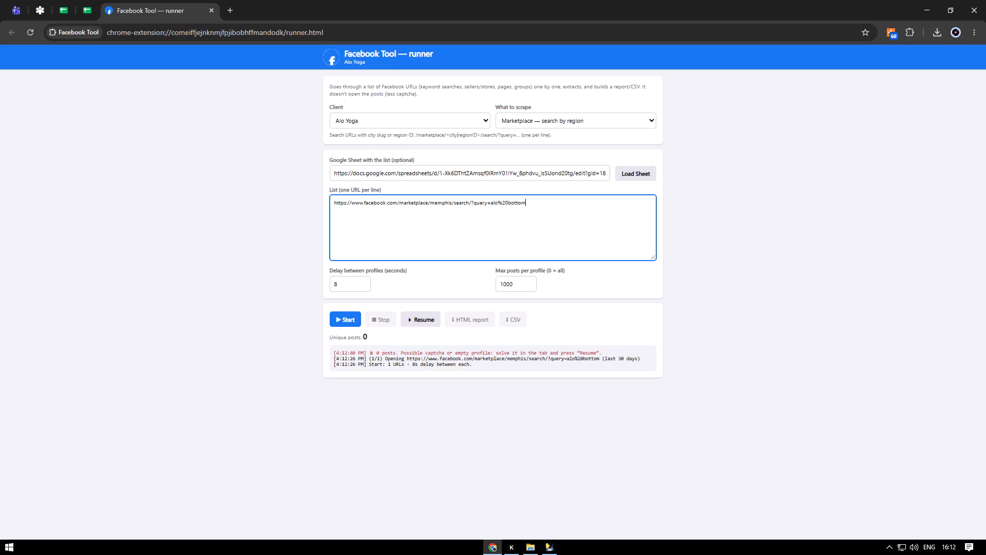
left_click(355, 322)
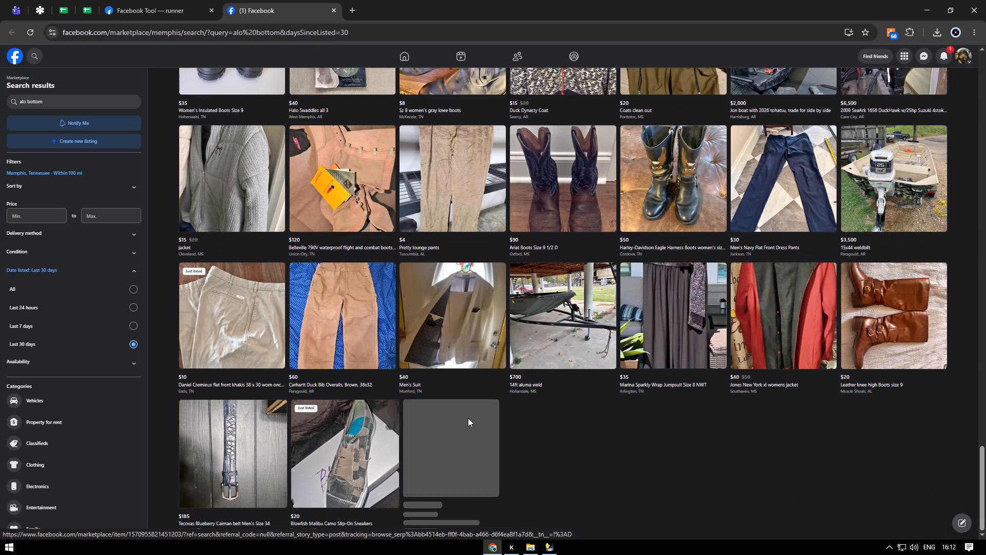
Switch to fb-ocr and run it.
left_click(551, 553)
key("Return")
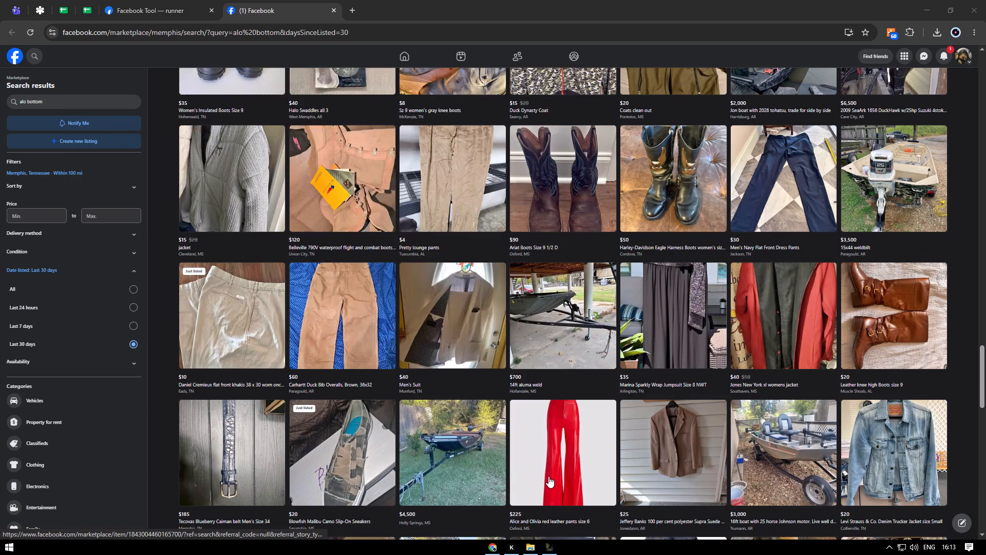
Open the Red Points portal's new incident page in a new browser tab.
left_click(351, 3)
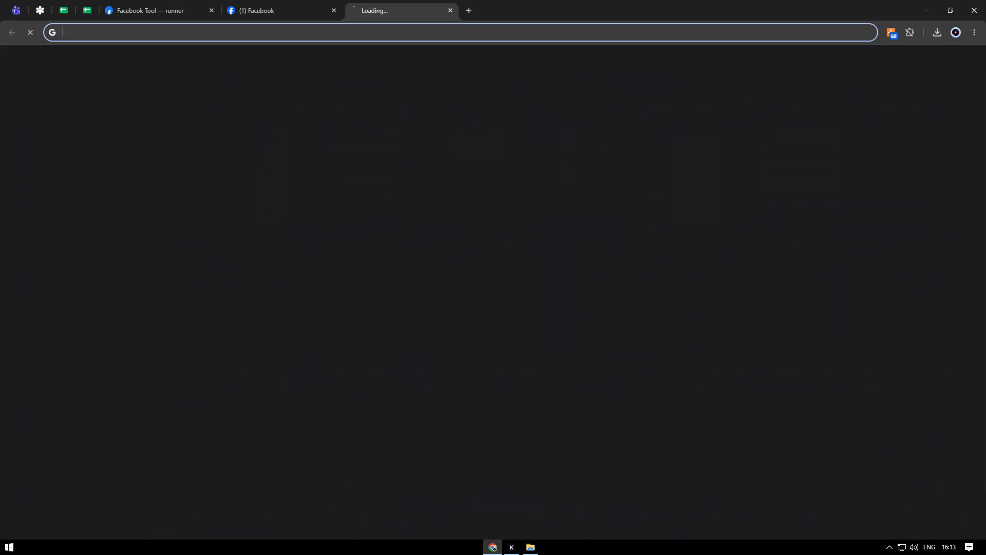
left_click(425, 34)
type("red")
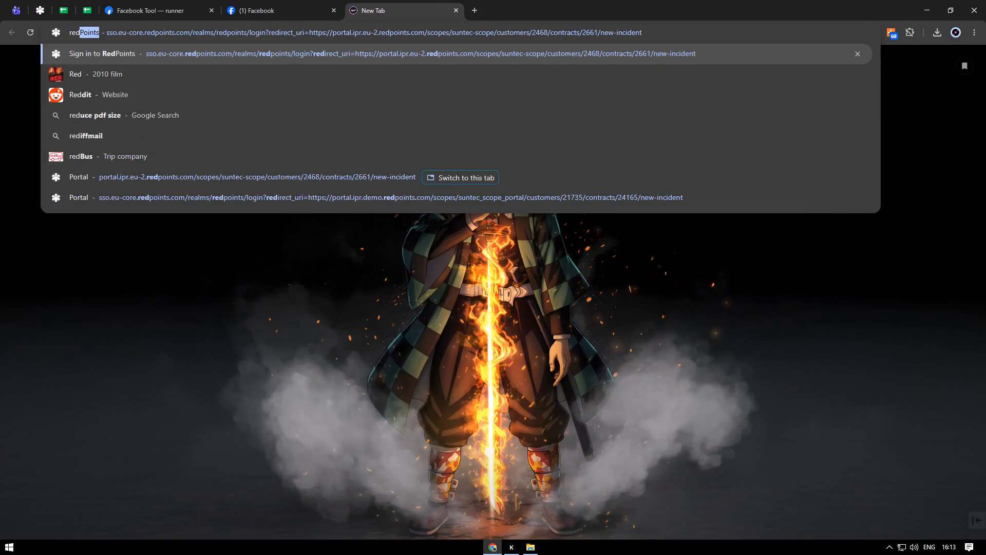
key("Return")
Detach the portal tab into its own window and enlarge it to stand beside the Marketplace results.
left_click_drag(391, 10, 400, 43)
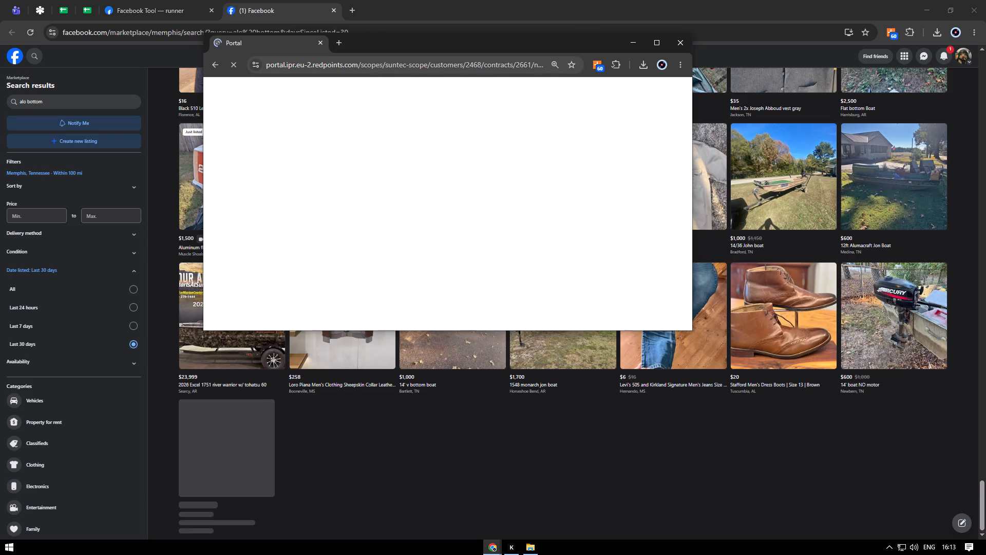
left_click_drag(463, 45, 464, 59)
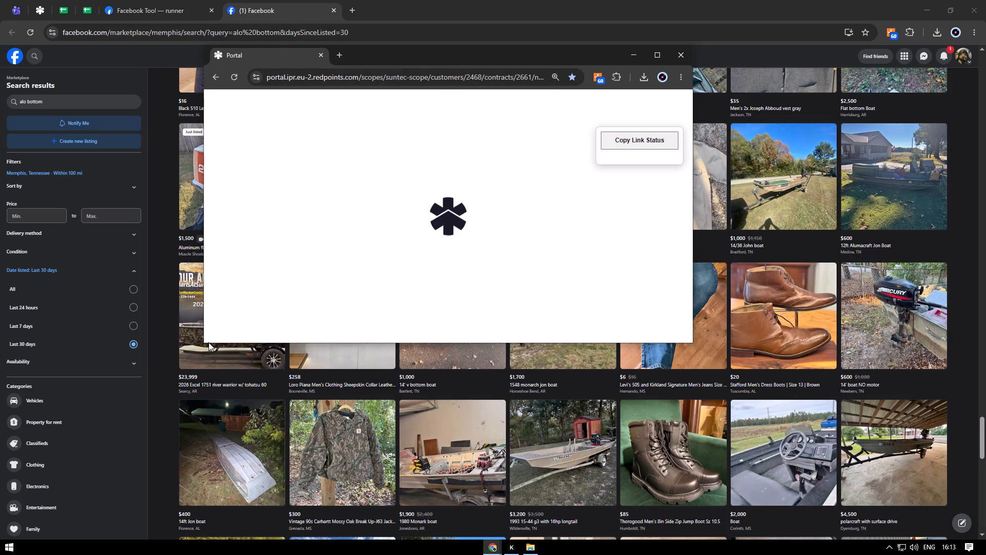
left_click_drag(201, 345, 26, 511)
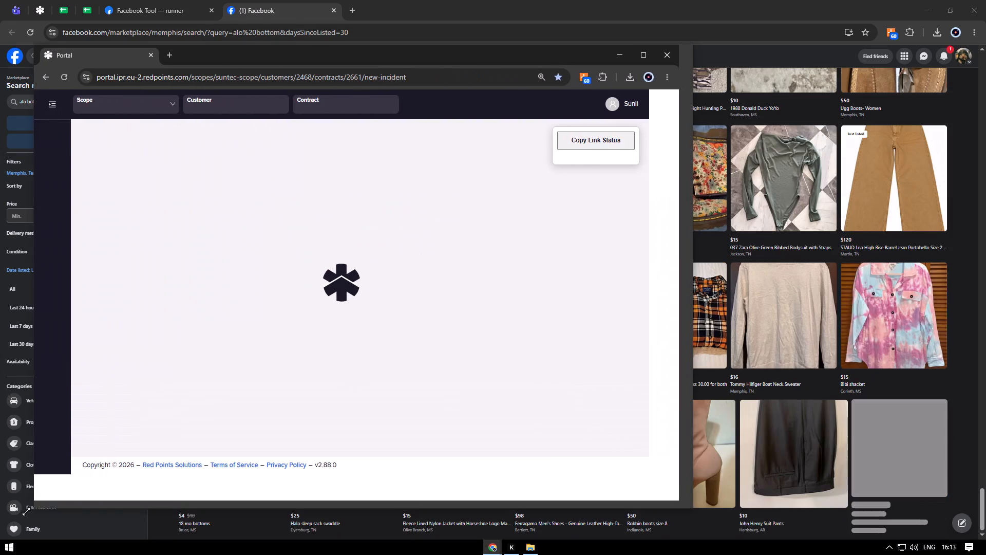
left_click_drag(26, 511, 2, 535)
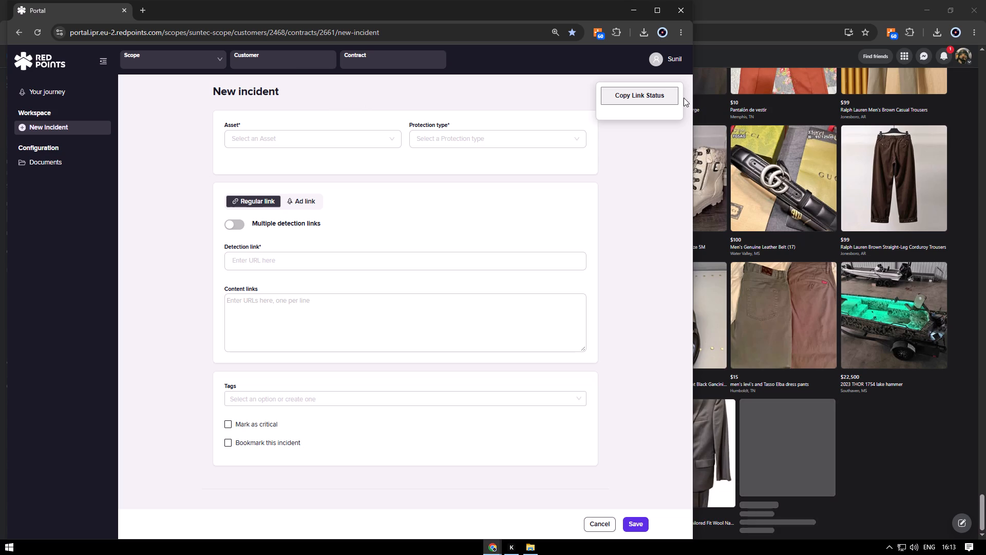
Set the scope for the new incident page to suntec-scope.
left_click(174, 62)
left_click(180, 98)
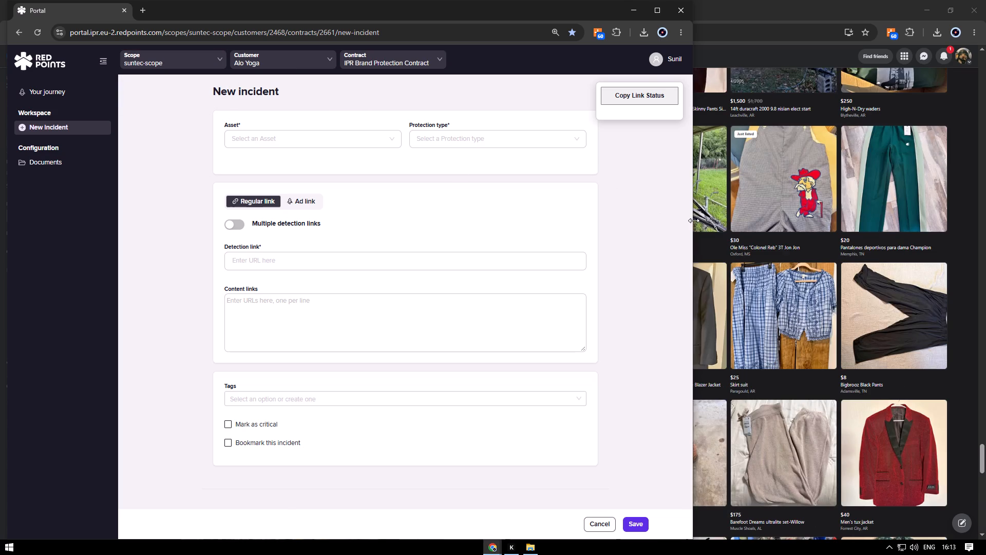
Widen the portal window so it covers most of the Marketplace results.
left_click_drag(694, 220, 901, 228)
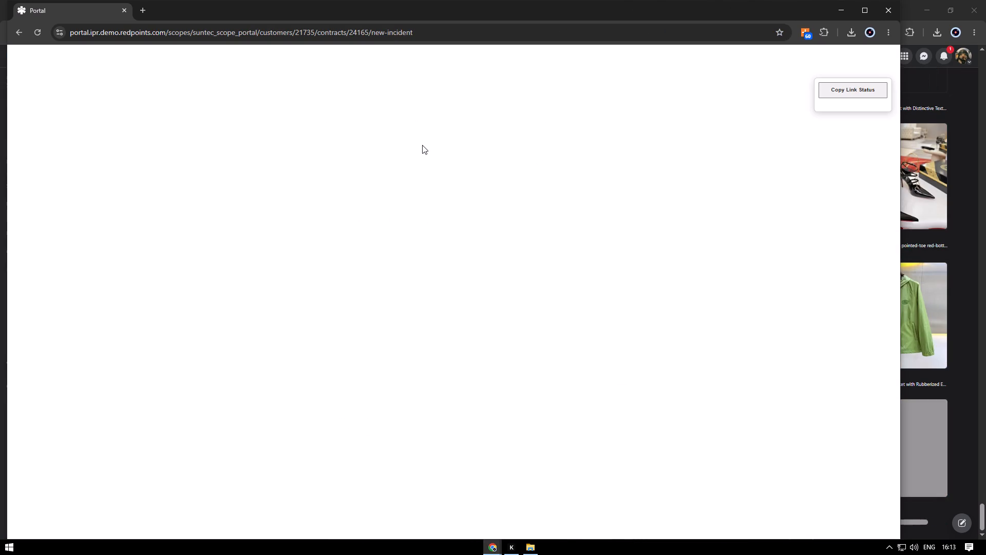
Reload the blank new incident page of the suntec_scope_portal scope.
left_click_drag(837, 106, 692, 30)
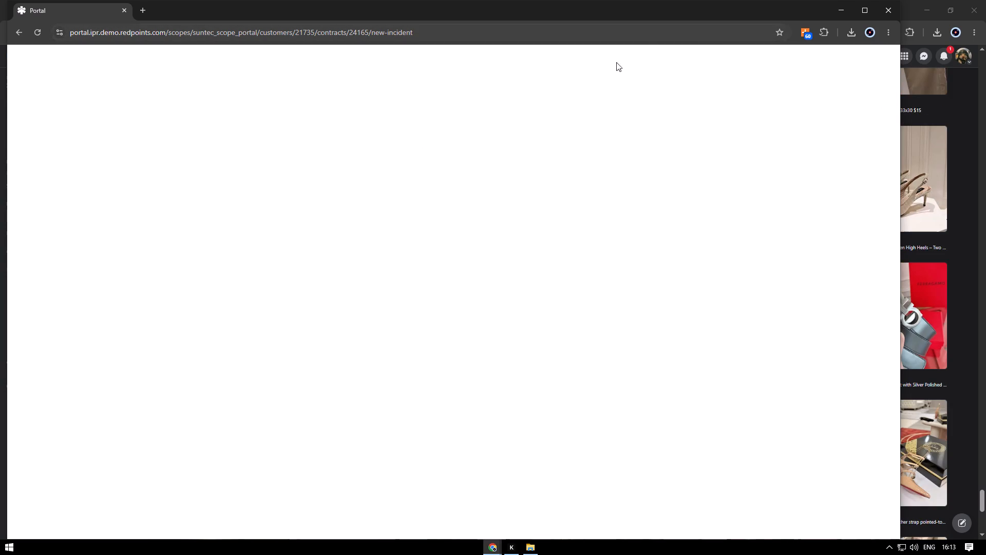
scroll(424, 291, "down", 6)
scroll(420, 293, "up", 6)
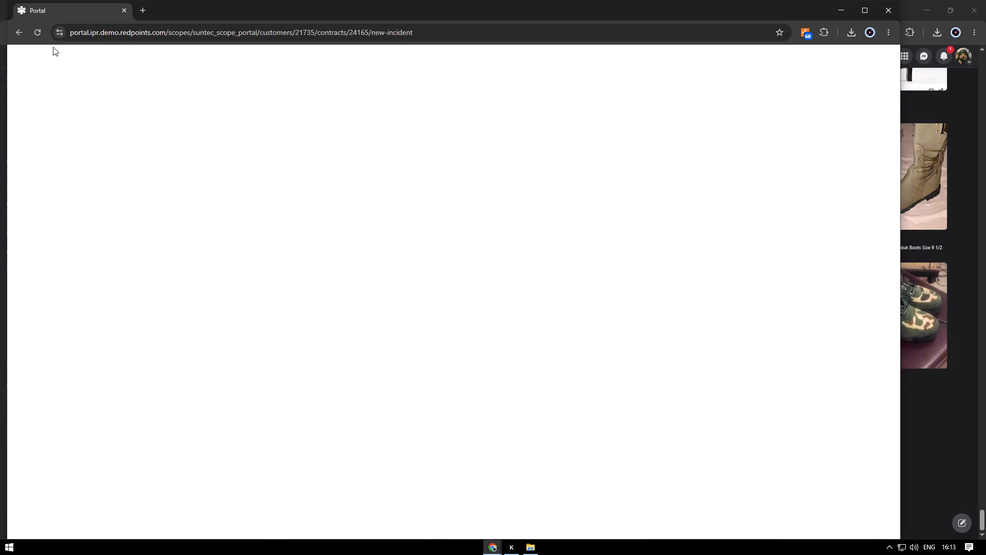
left_click(43, 40)
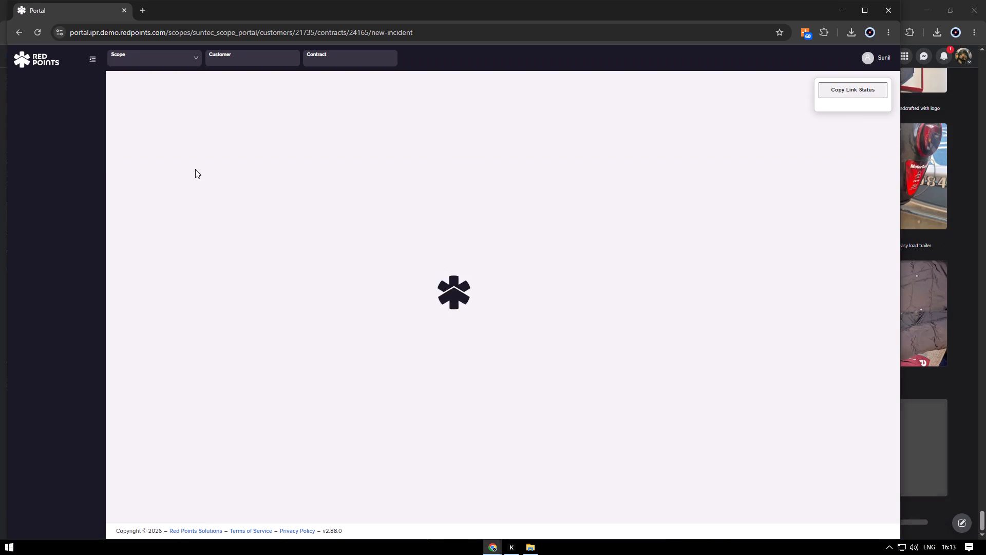
Open the portal's Validation page.
left_click(72, 131)
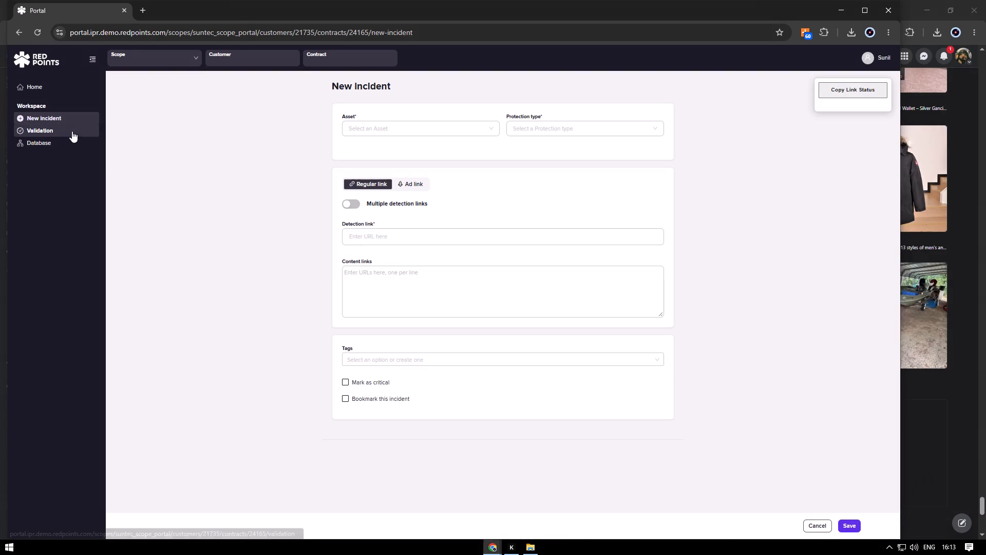
Set the customer for the validation list to Alo Yoga.
left_click(275, 64)
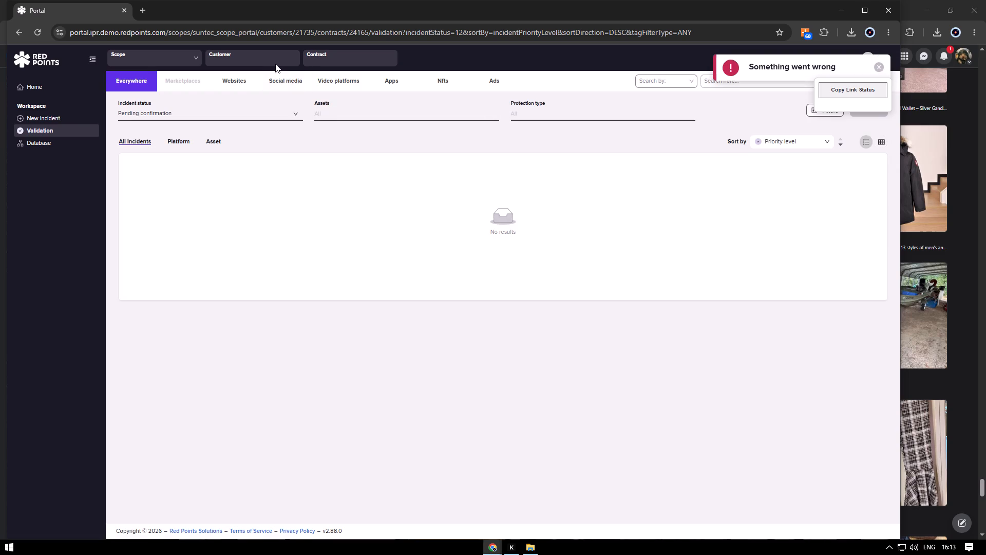
left_click(260, 56)
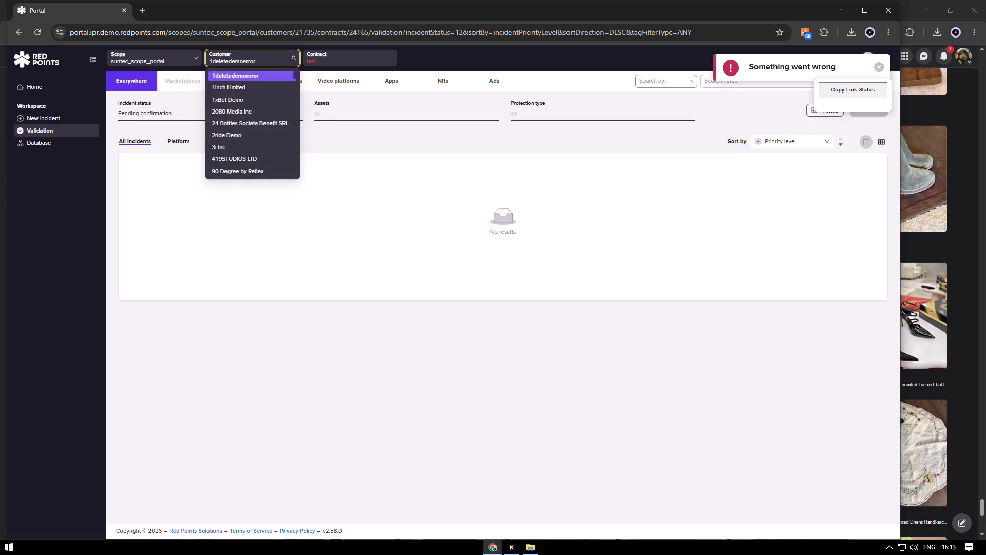
type("alo")
key("Down")
key("Return")
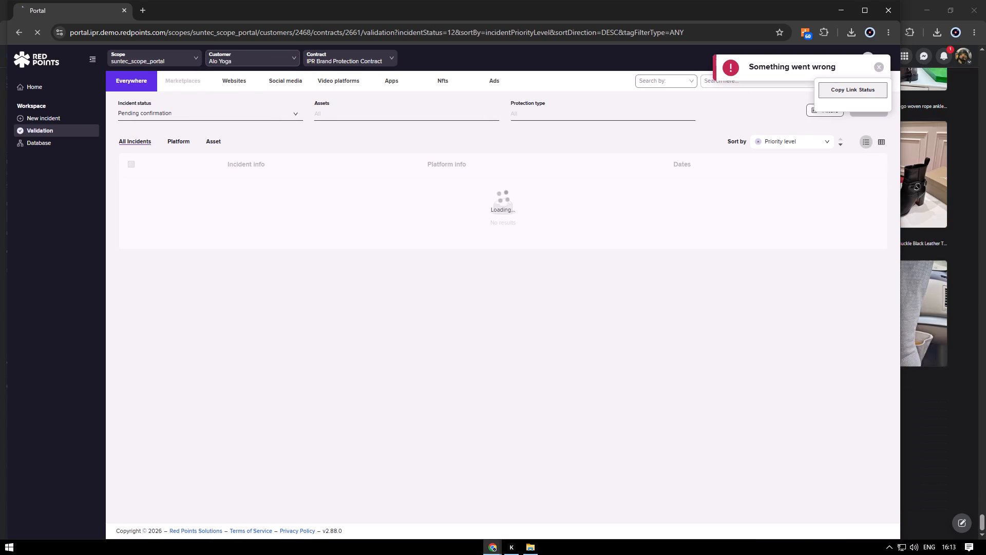
Move the floating Copy Link Status box clear of the filter controls and load the saved filter All Tag's.
left_click_drag(821, 113, 801, 94)
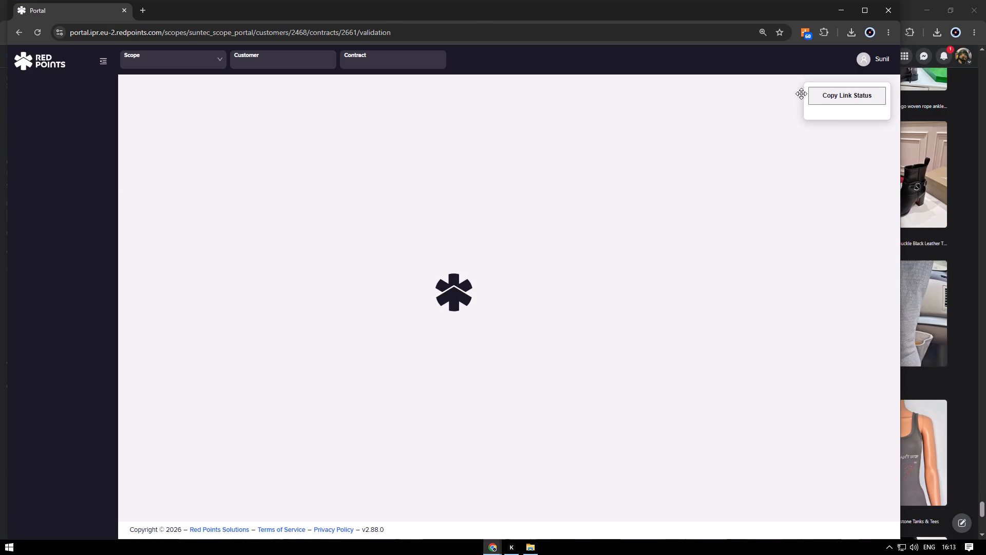
left_click_drag(801, 94, 759, 48)
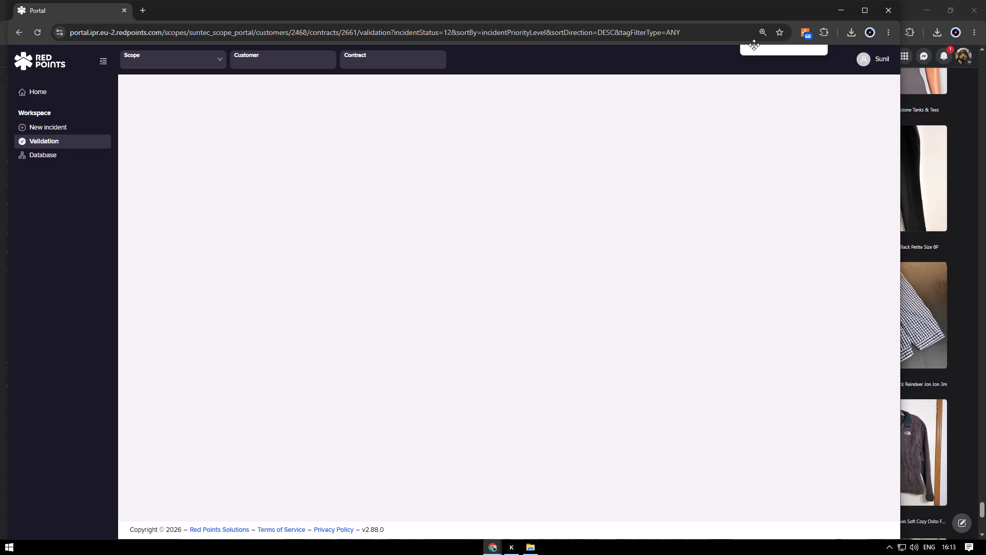
left_click(822, 122)
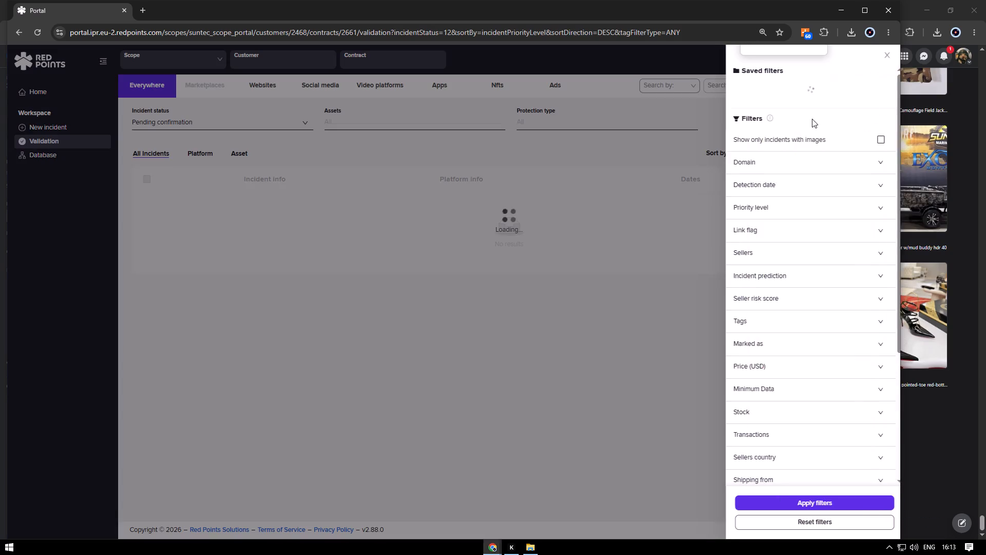
left_click(747, 95)
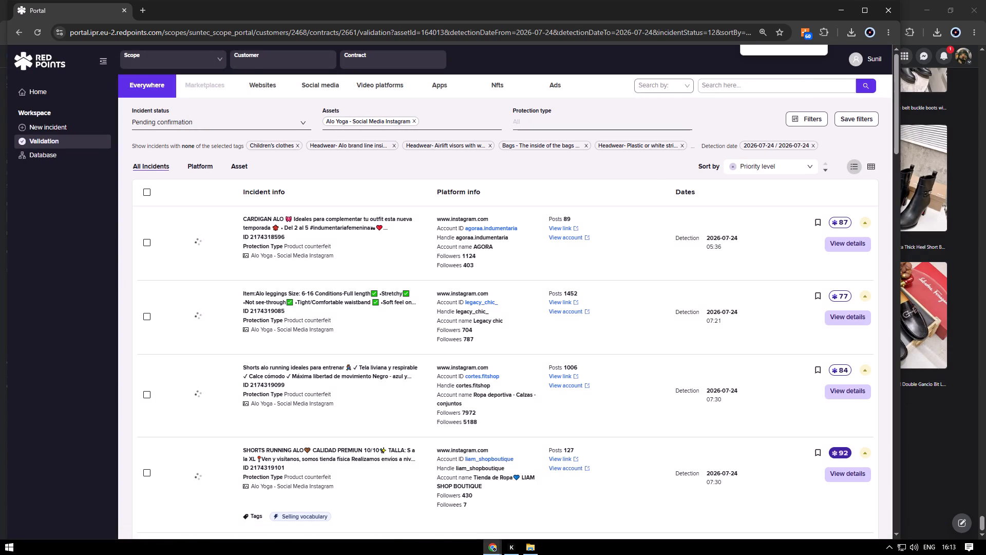
Remove the detection date filter and apply the restriction to show only incidents with images.
left_click(815, 143)
left_click(806, 115)
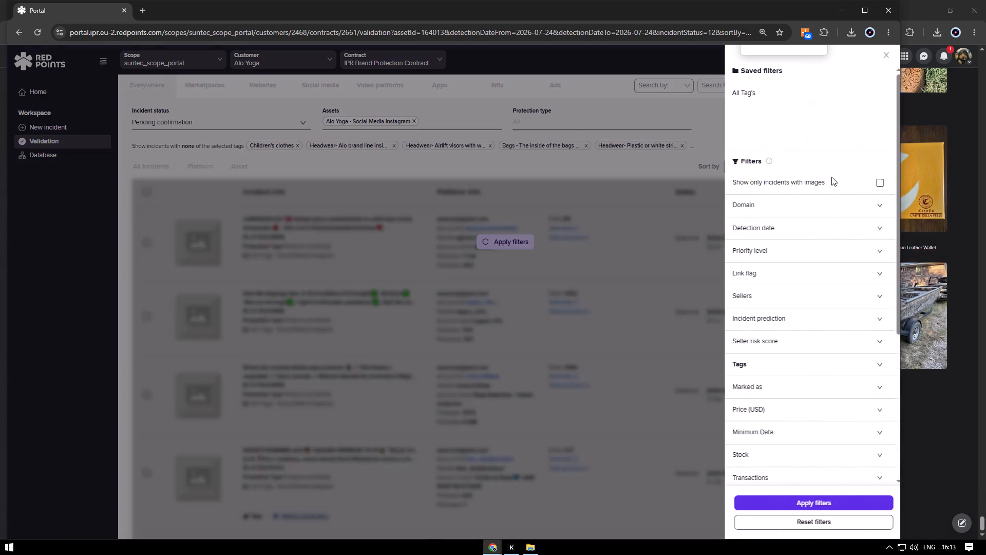
left_click(883, 181)
left_click(878, 181)
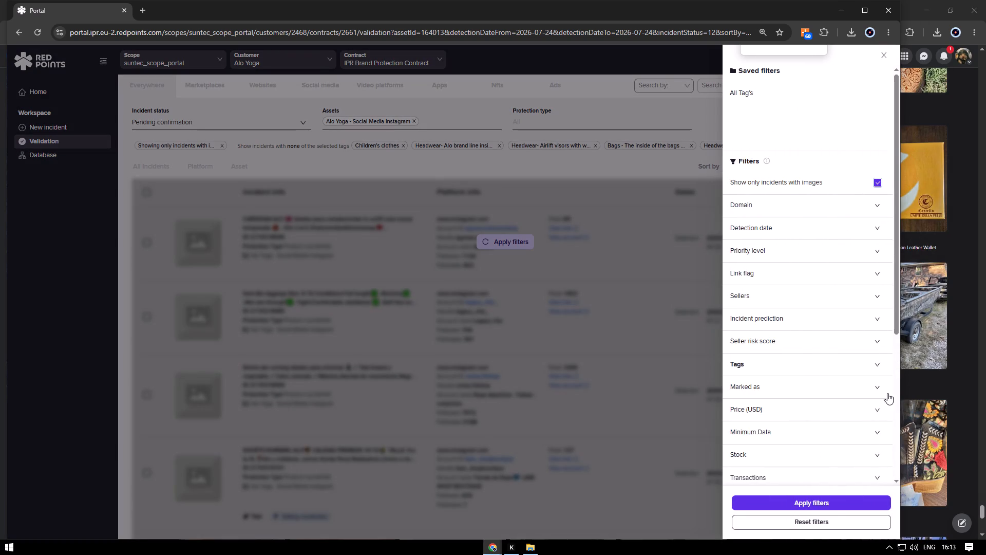
left_click(837, 503)
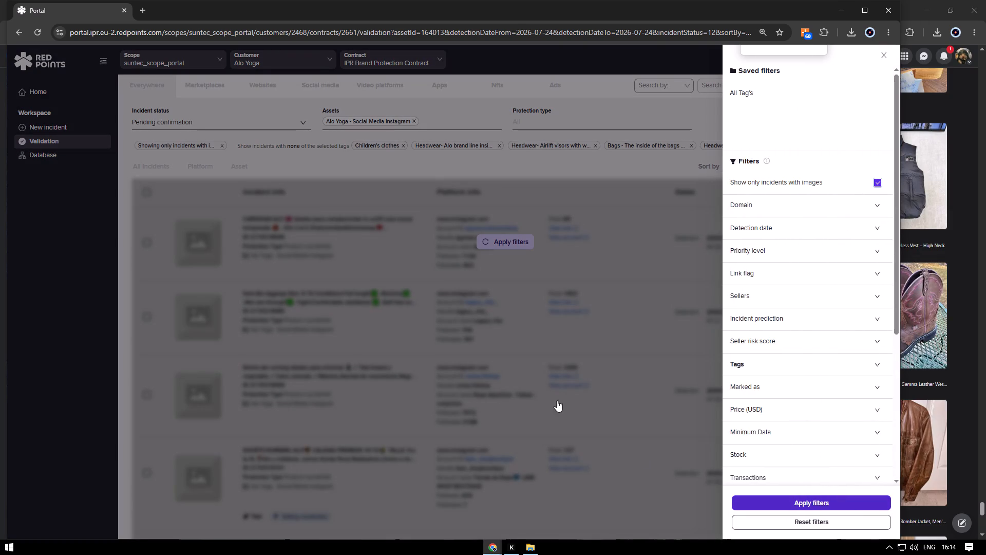